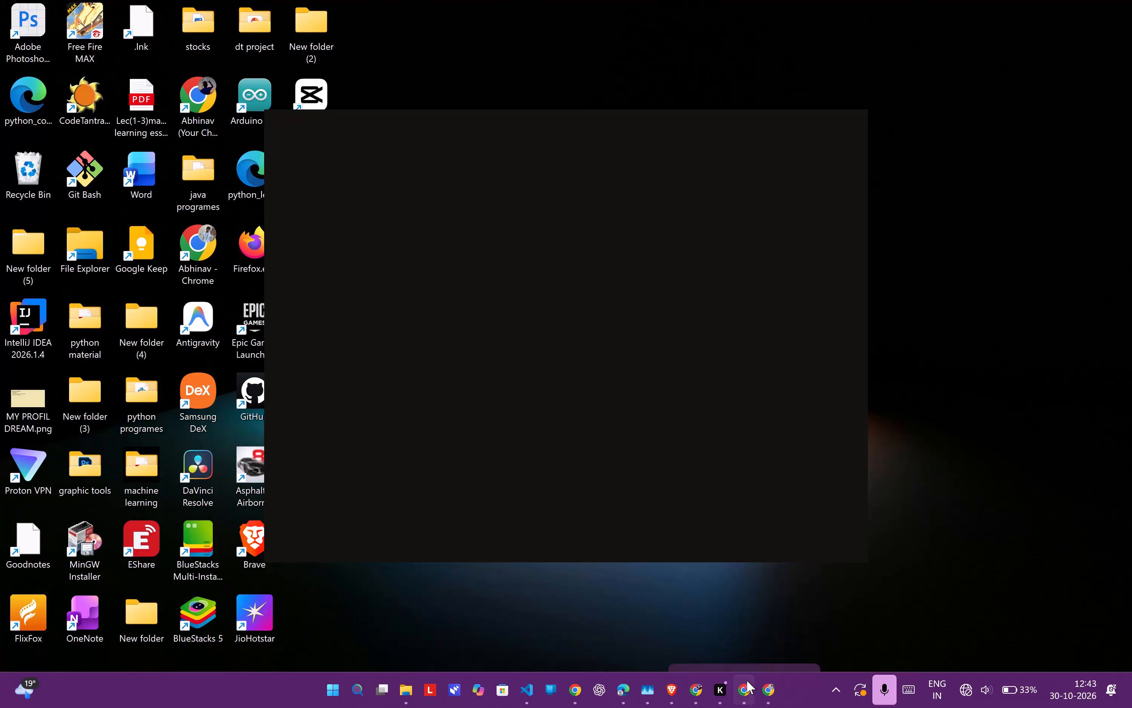
{"action": "left_click", "coordinate": [747, 680]}
{"action": "left_click", "coordinate": [601, 362]}
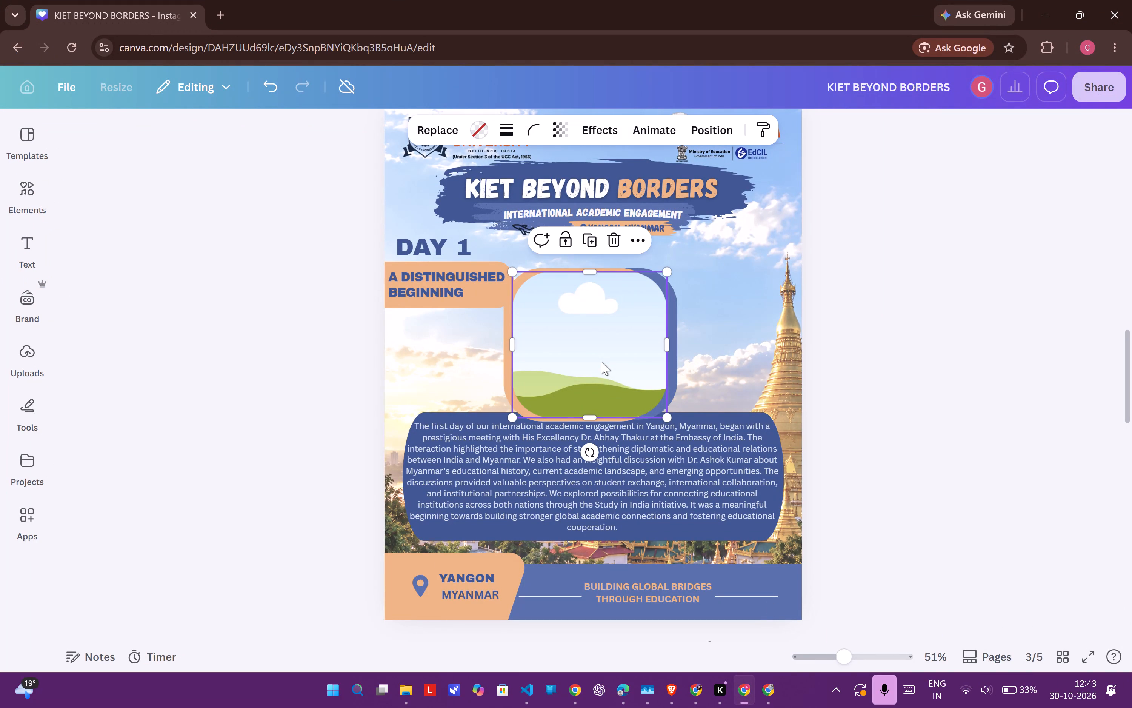
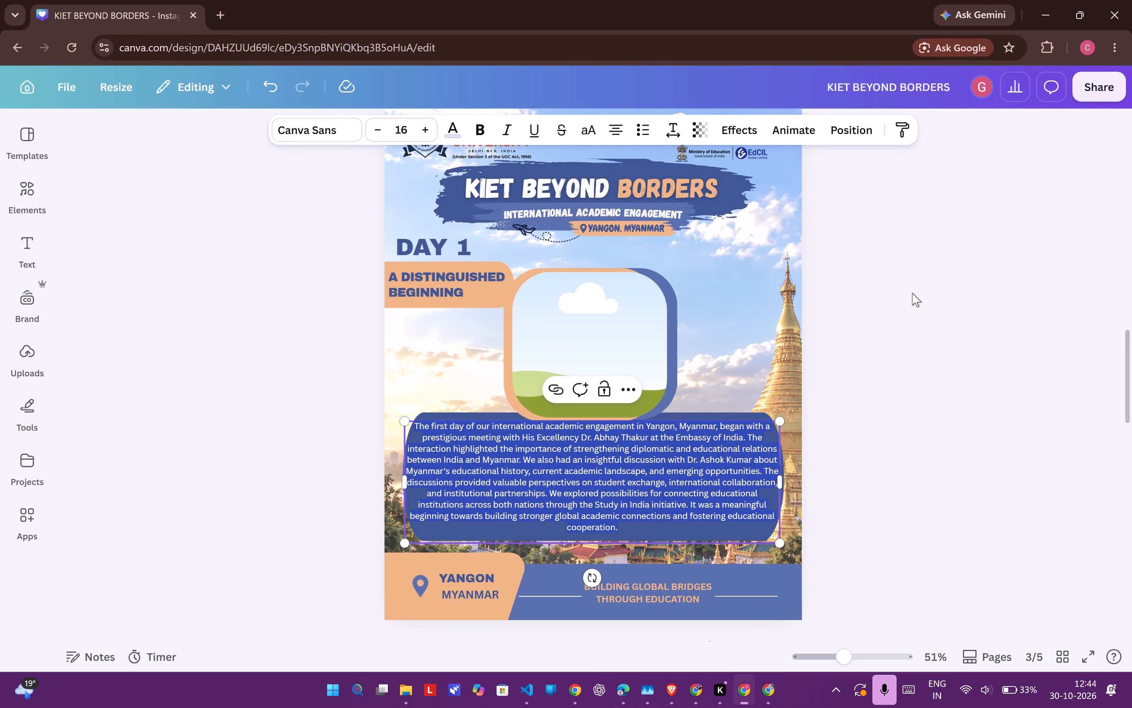
{"action": "key", "text": "Delete"}
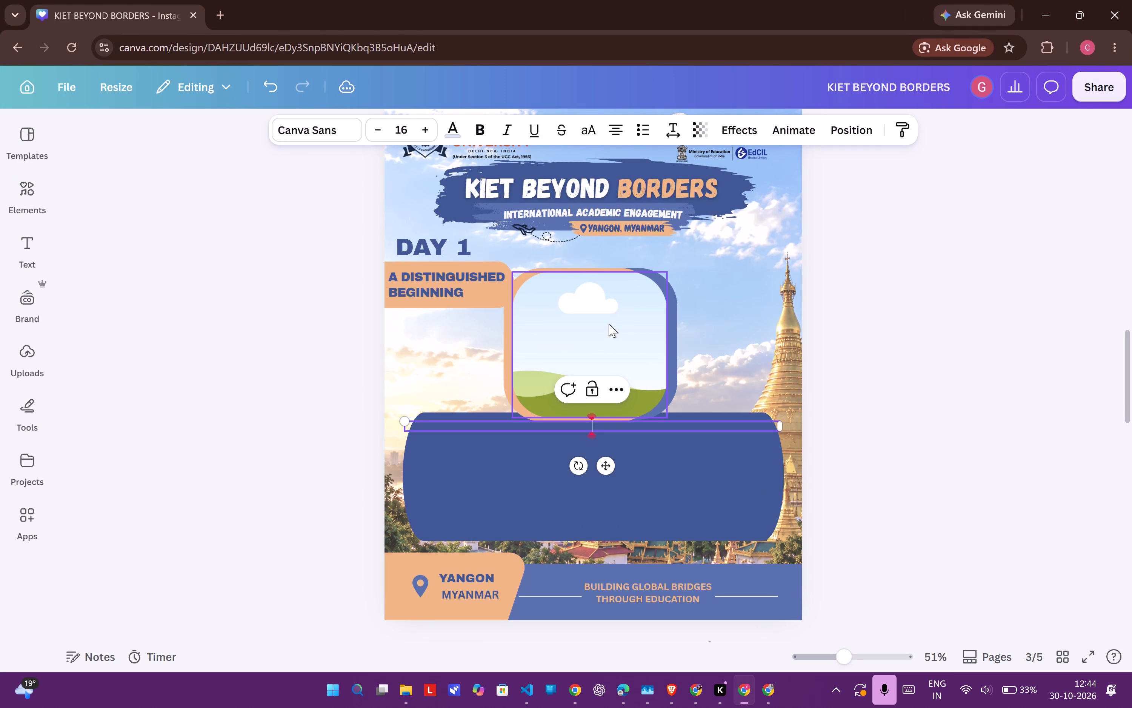
{"action": "left_click", "coordinate": [605, 326]}
{"action": "left_click", "coordinate": [603, 237]}
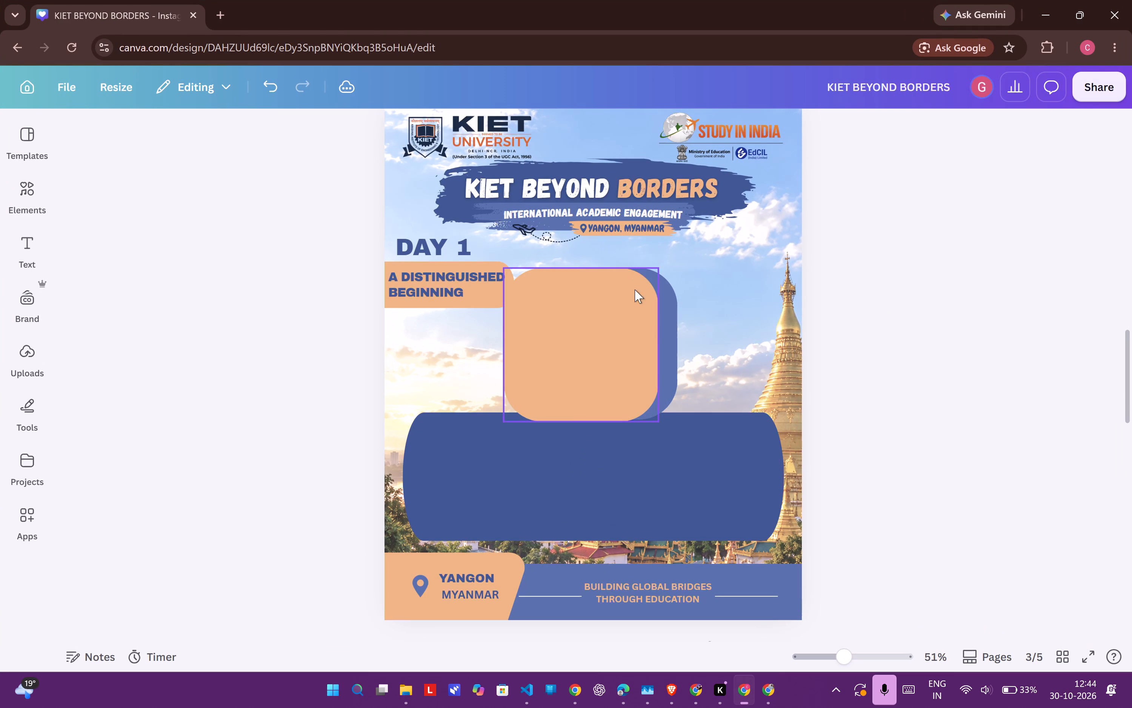
{"action": "left_click_drag", "start_coordinate": [640, 303], "coordinate": [769, 296]}
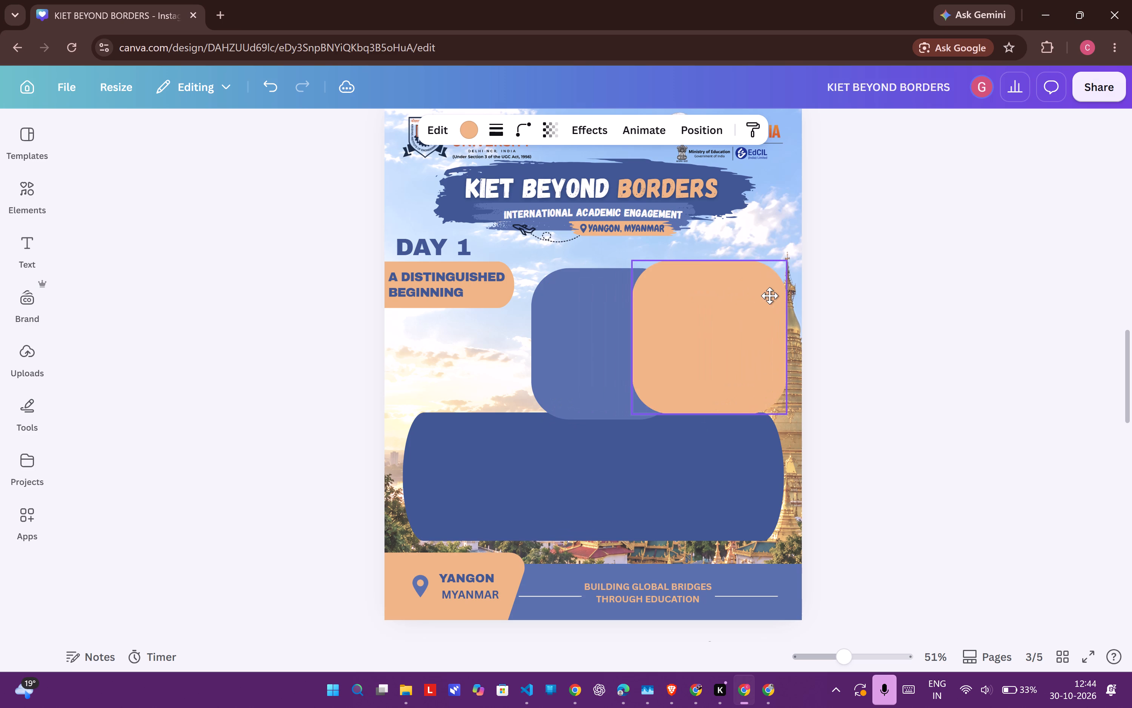
{"action": "left_click_drag", "start_coordinate": [769, 296], "coordinate": [769, 265]}
{"action": "left_click", "coordinate": [737, 205]}
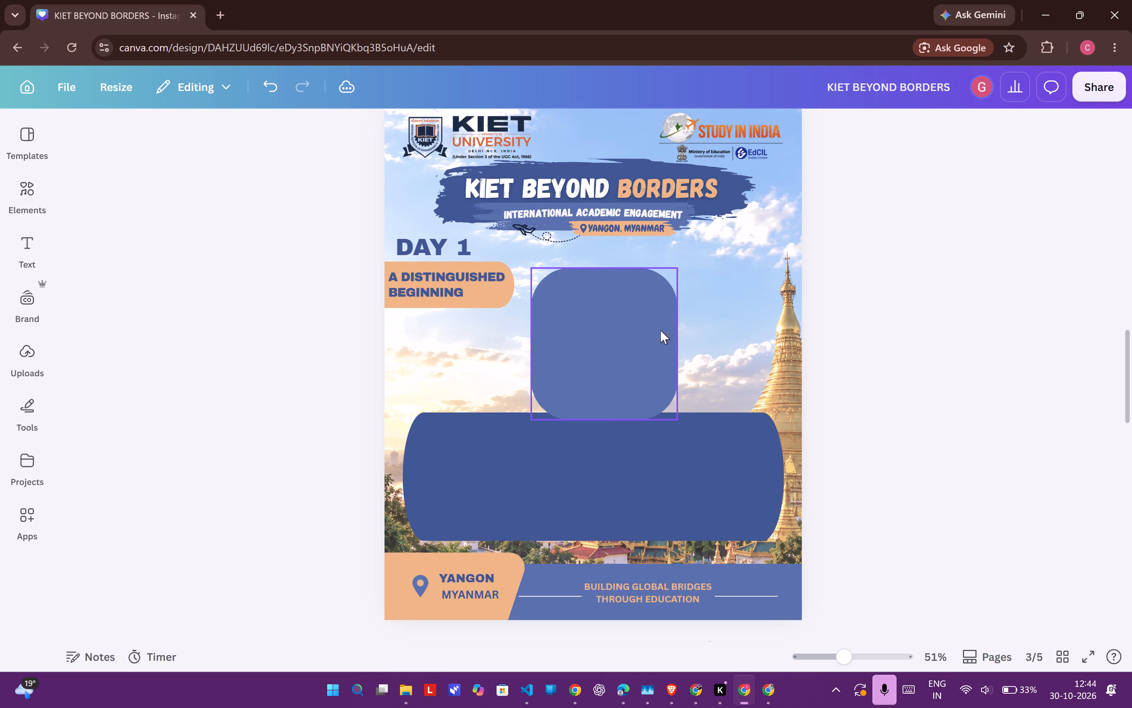
{"action": "left_click", "coordinate": [654, 336]}
{"action": "left_click", "coordinate": [634, 226]}
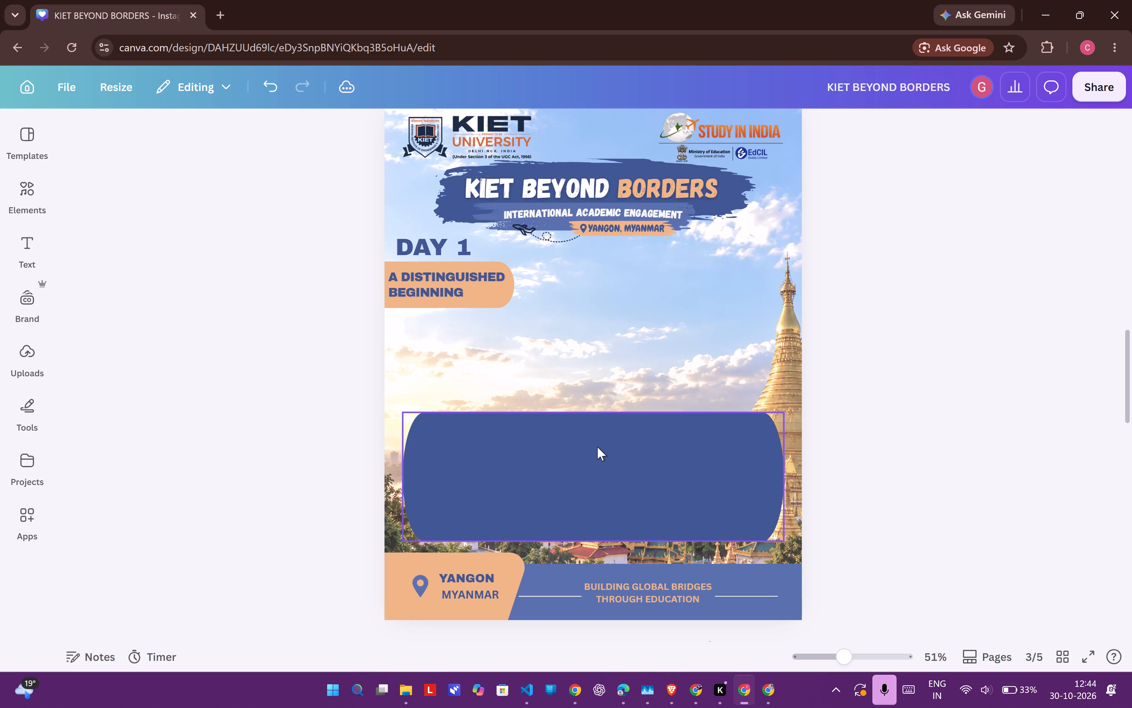
{"action": "left_click", "coordinate": [597, 447]}
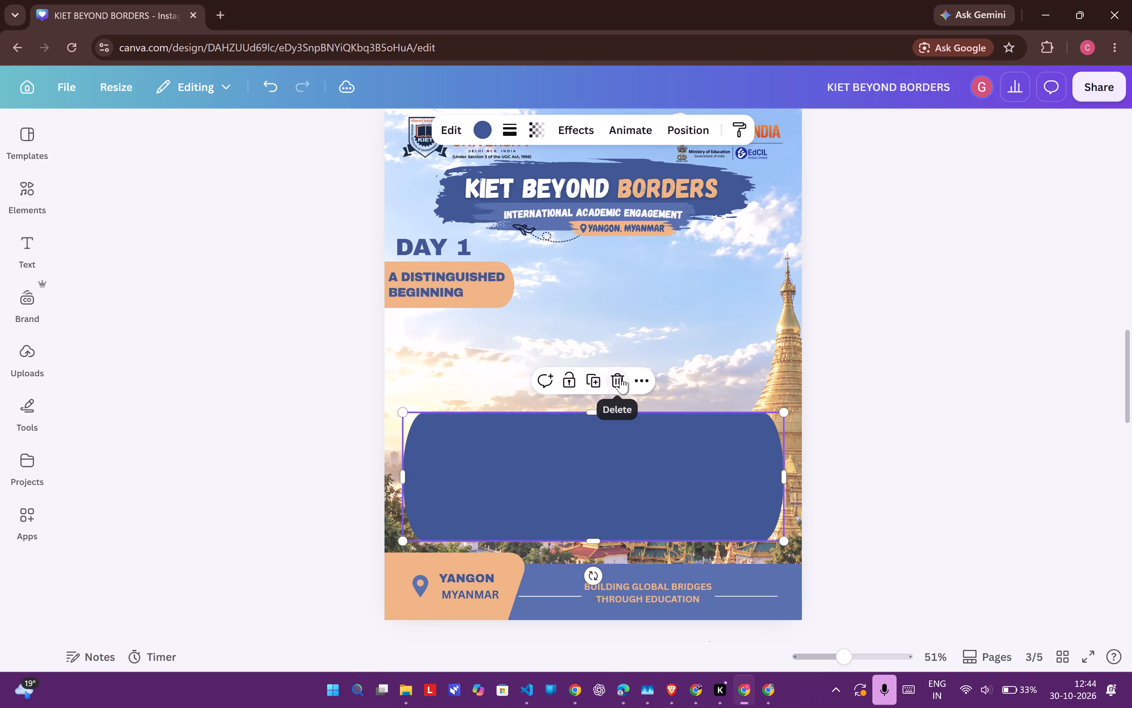
{"action": "left_click", "coordinate": [620, 377]}
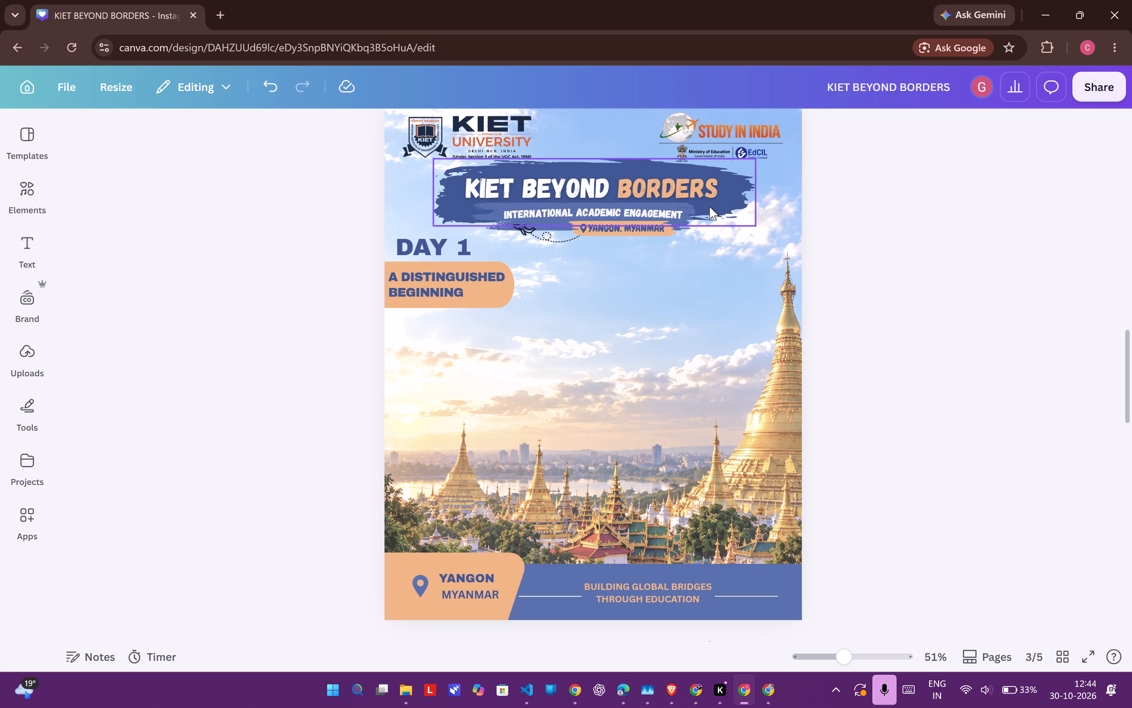
Delete the title's dark blue brush stroke, the INTERNATIONAL ACADEMIC ENGAGEMENT text and the KIET BEYOND BORDERS title, and select the YANGON, MYANMAR text below.
{"action": "left_click", "coordinate": [724, 199]}
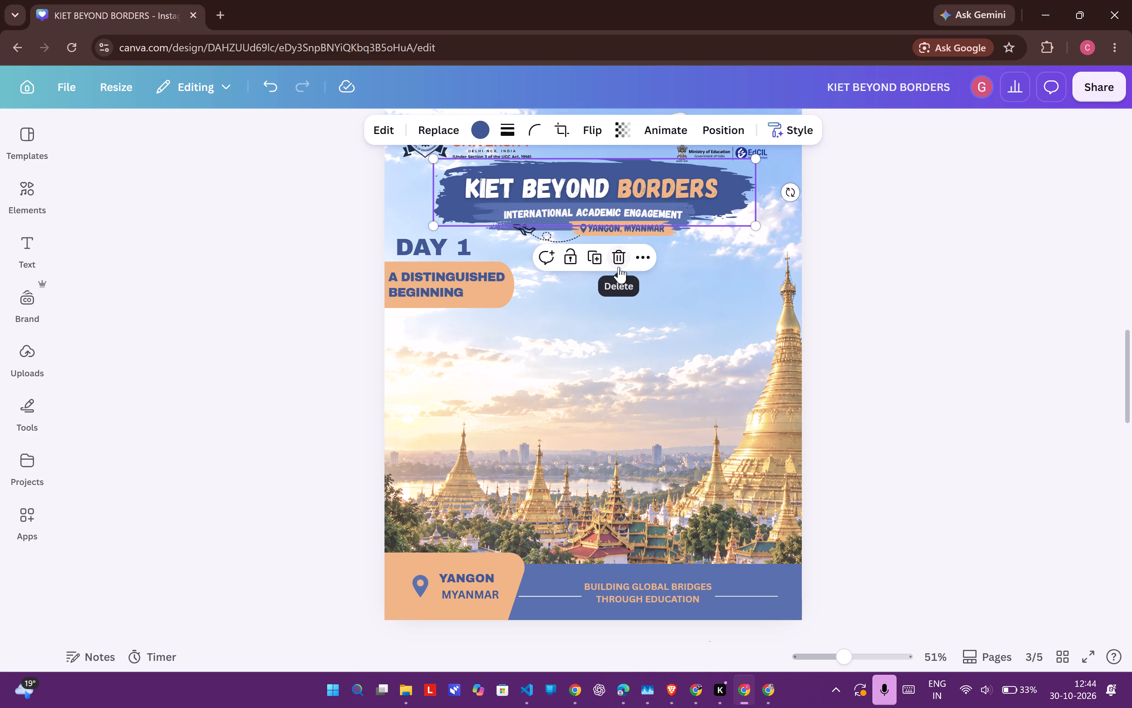
{"action": "left_click", "coordinate": [618, 267]}
{"action": "left_click", "coordinate": [639, 217]}
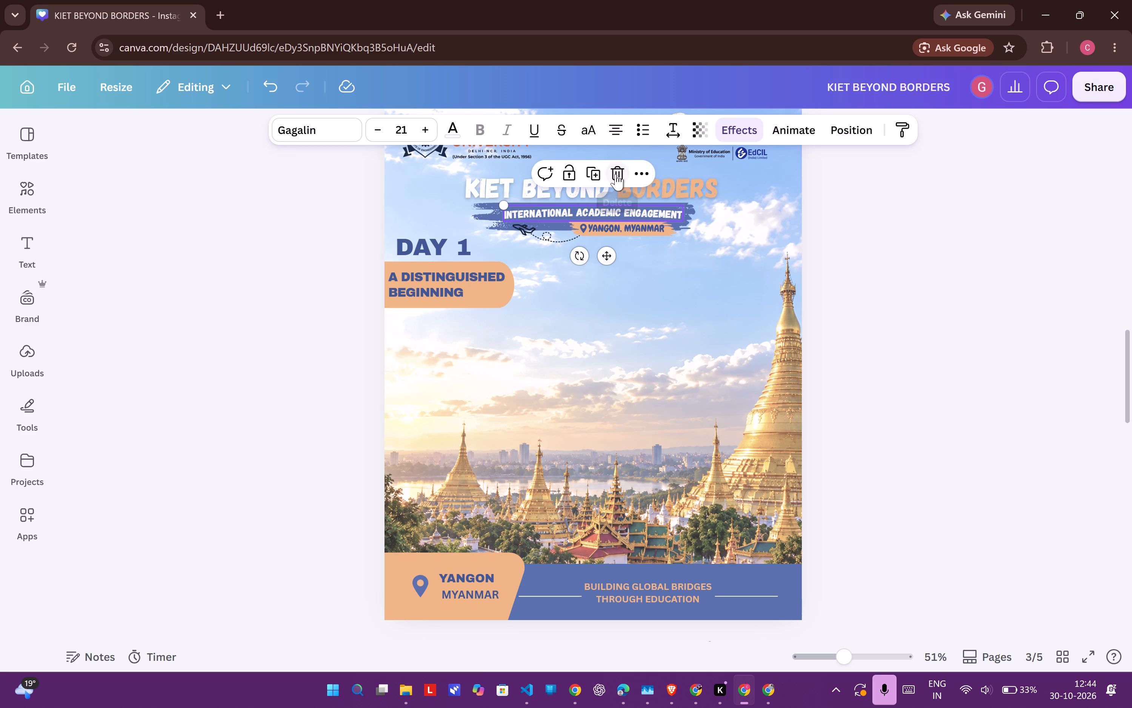
{"action": "left_click", "coordinate": [615, 174]}
{"action": "left_click", "coordinate": [622, 189]}
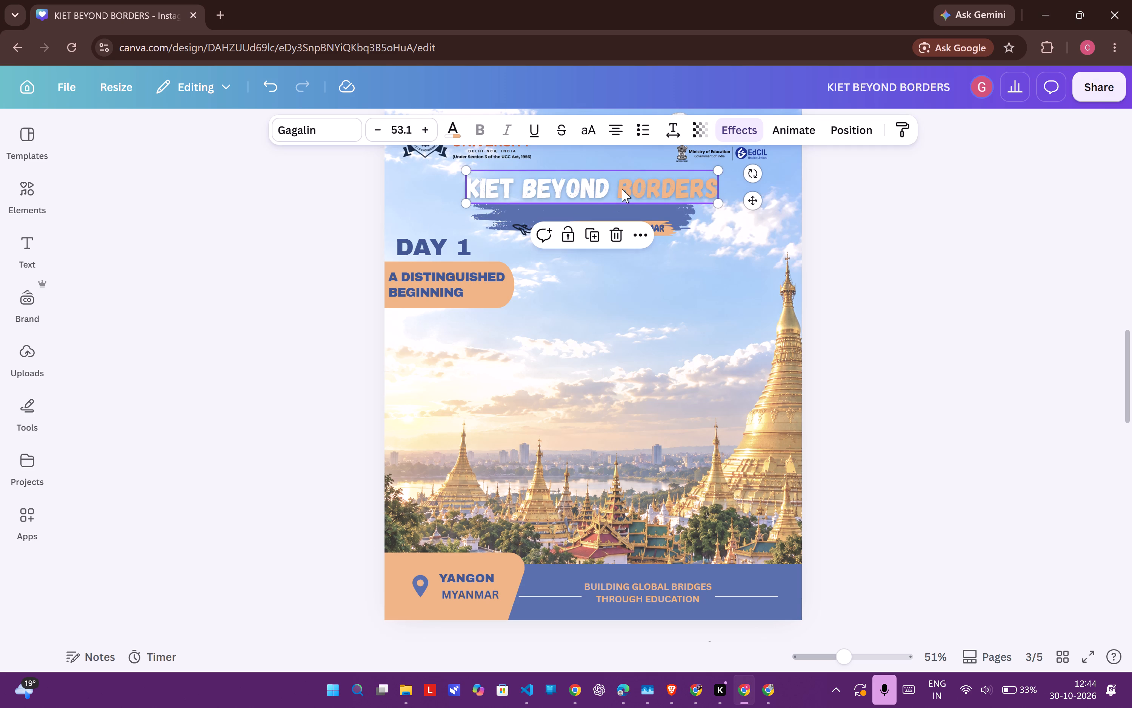
{"action": "left_click", "coordinate": [619, 241]}
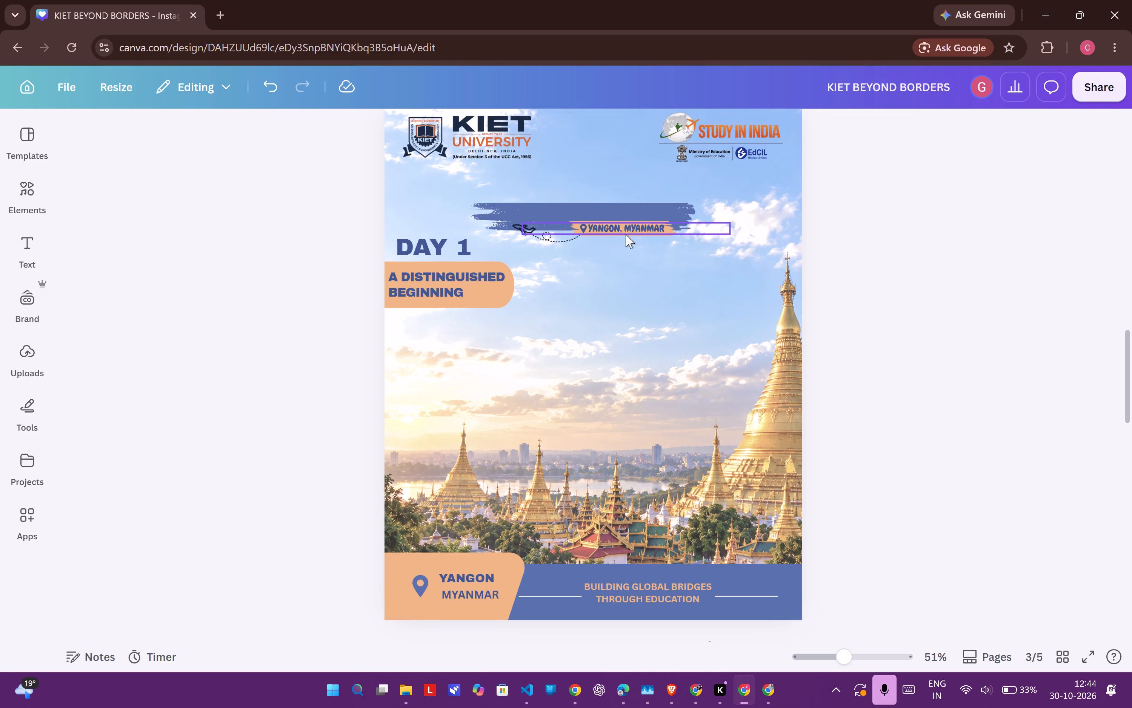
{"action": "left_click", "coordinate": [626, 234]}
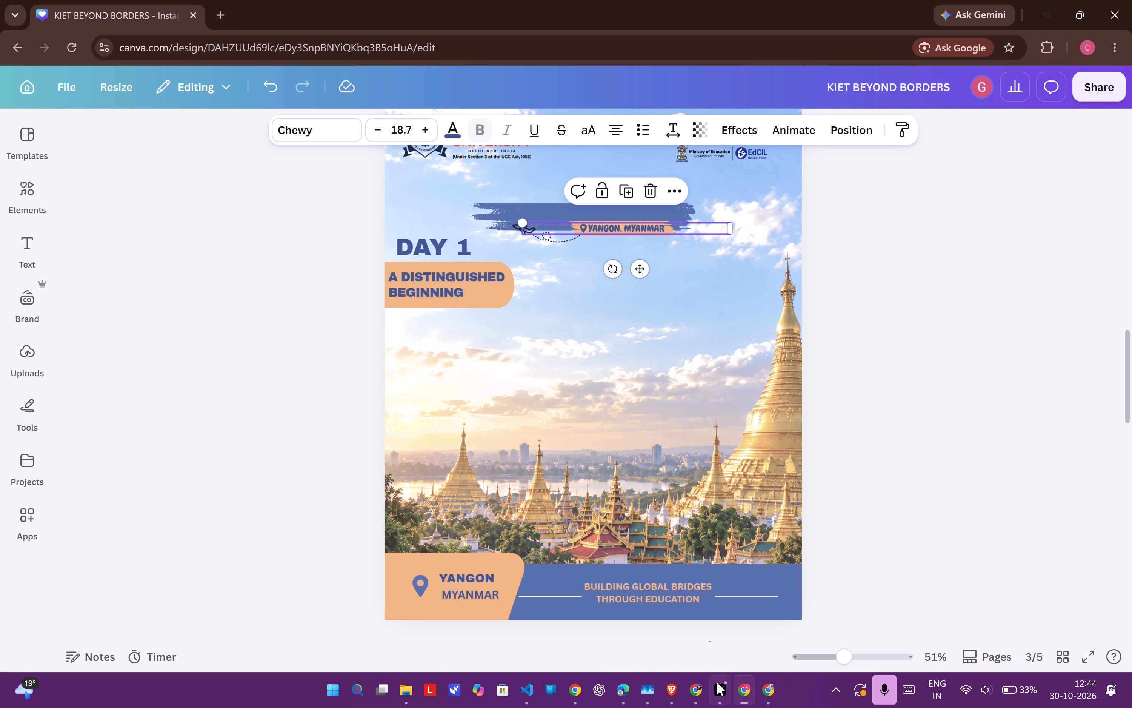
Close the Visual Studio Code window and the spare Chrome window showing a new tab.
{"action": "left_click", "coordinate": [533, 694]}
{"action": "left_click", "coordinate": [1122, 0]}
{"action": "left_click", "coordinate": [774, 695]}
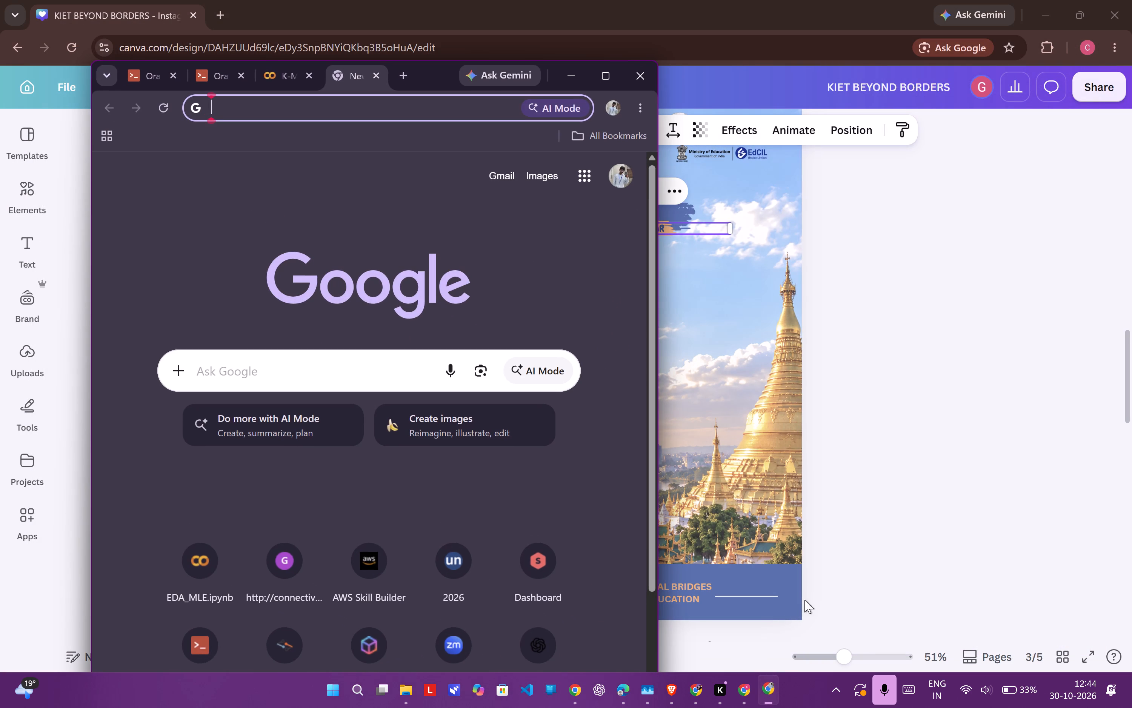
{"action": "left_click", "coordinate": [649, 79]}
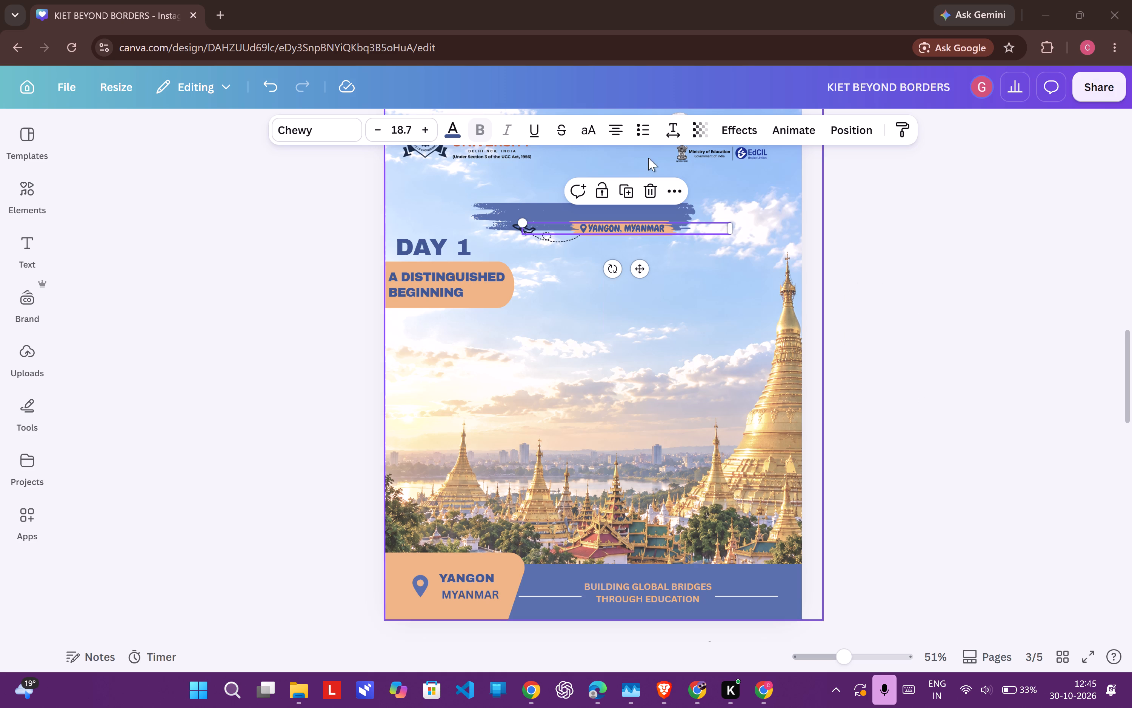
Delete the remaining header elements: YANGON, MYANMAR text, airplane graphic, orange and blue brush strokes, and location pin.
{"action": "left_click", "coordinate": [657, 185]}
{"action": "left_click", "coordinate": [560, 239]}
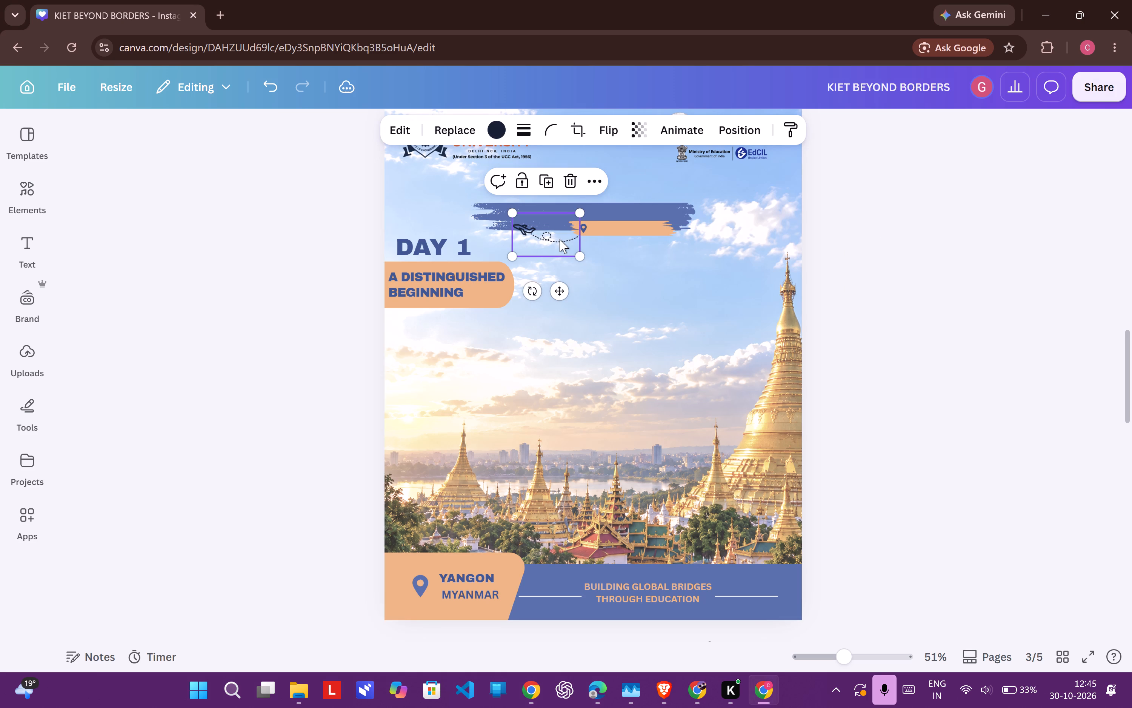
{"action": "left_click", "coordinate": [568, 188]}
{"action": "left_click", "coordinate": [602, 221]}
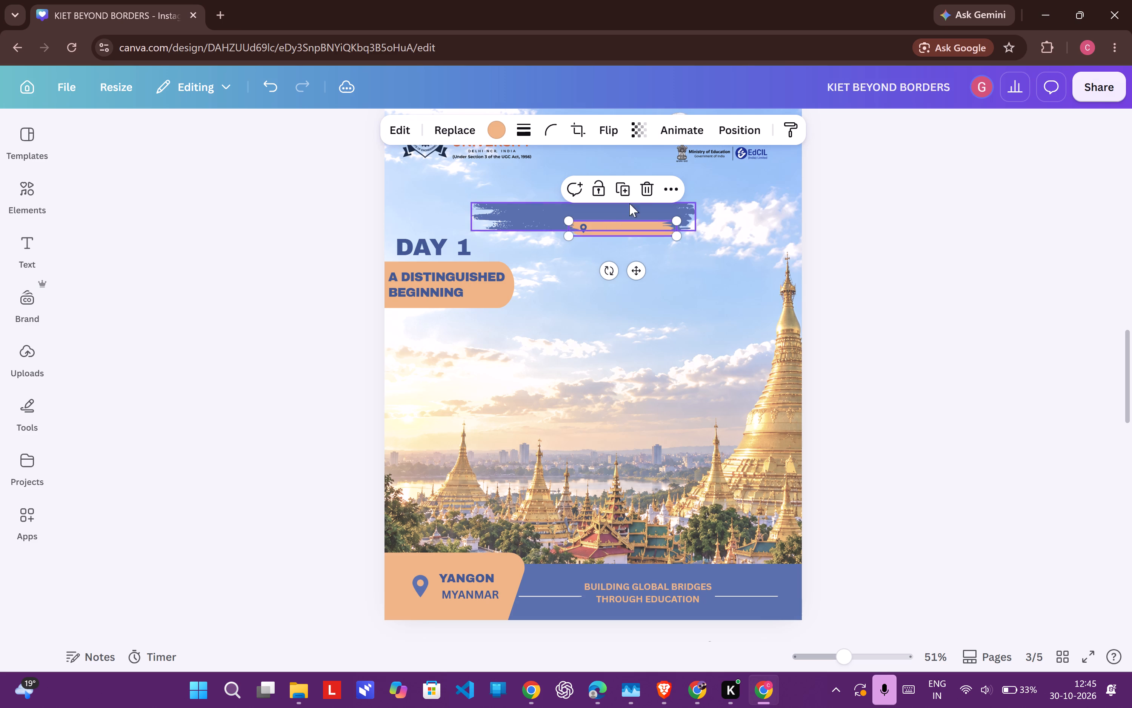
{"action": "left_click", "coordinate": [646, 194]}
{"action": "left_click", "coordinate": [631, 217]}
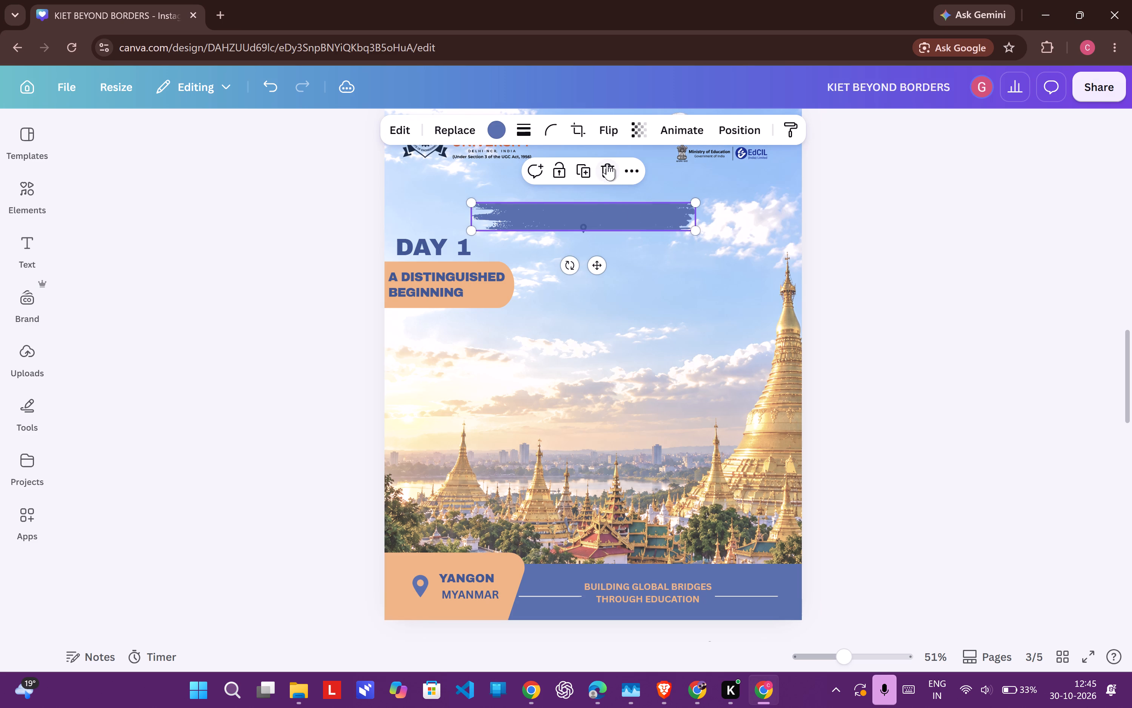
{"action": "left_click", "coordinate": [607, 164]}
{"action": "left_click", "coordinate": [581, 227]}
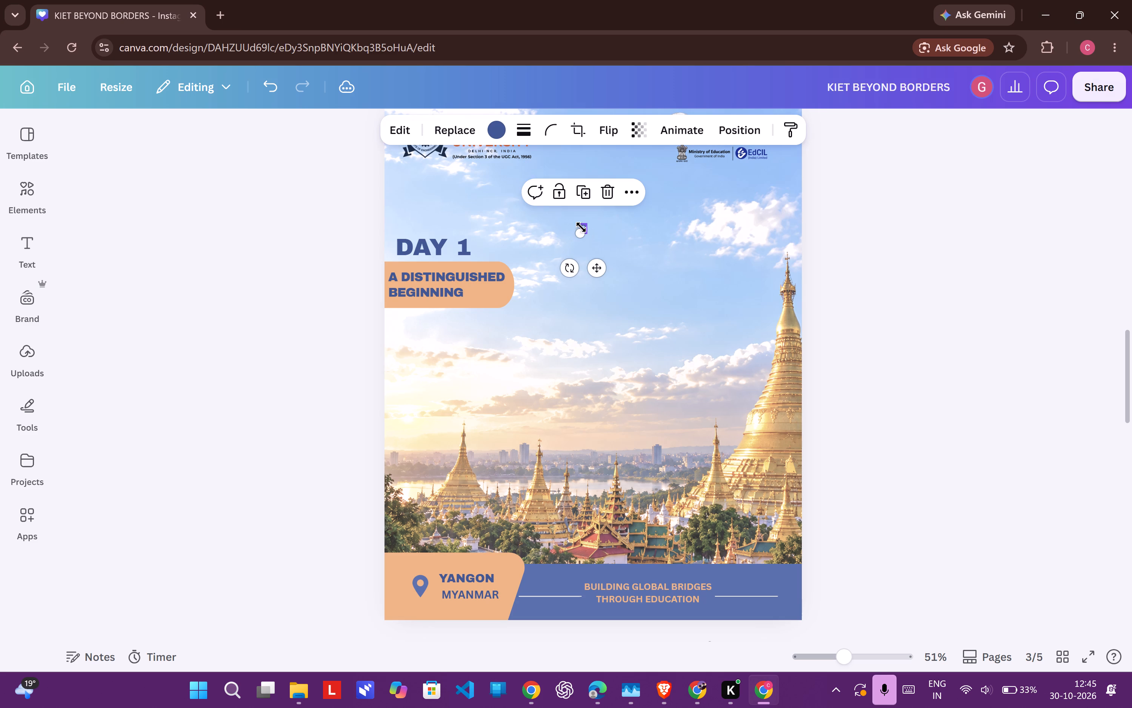
{"action": "left_click", "coordinate": [604, 190]}
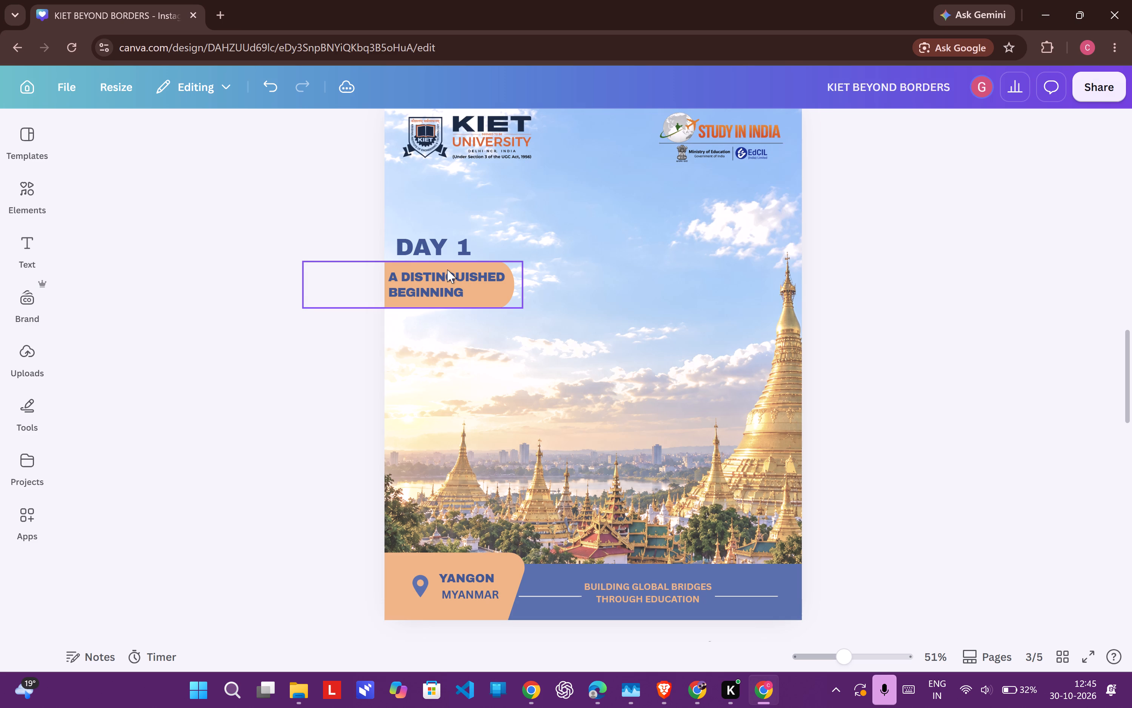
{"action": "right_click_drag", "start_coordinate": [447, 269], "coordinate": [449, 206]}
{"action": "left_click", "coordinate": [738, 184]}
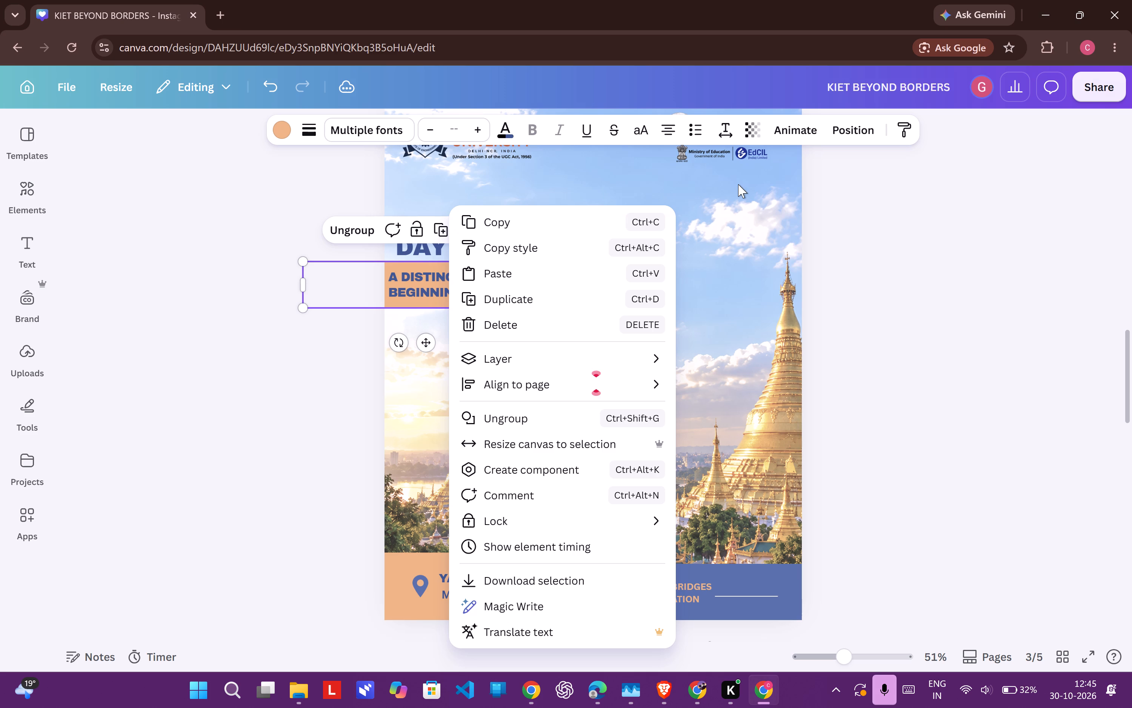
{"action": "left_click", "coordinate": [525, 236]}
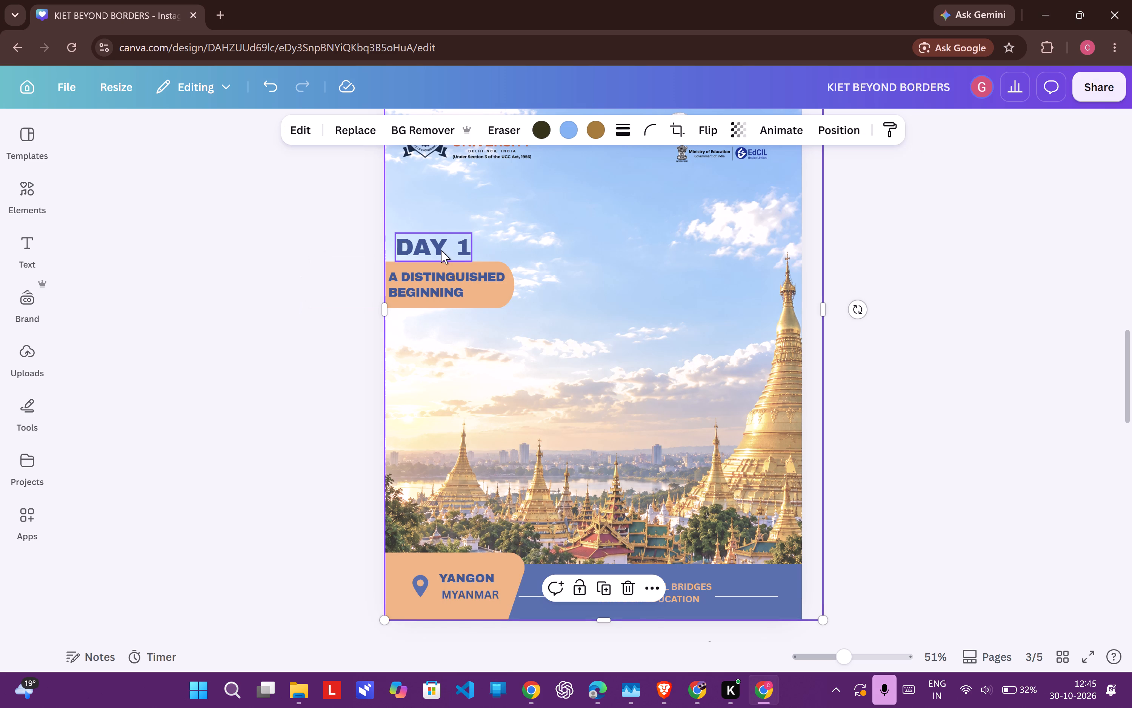
Move the DAY 1 heading and the A DISTINGUISHED BEGINNING label up, closer to the KIET University logo.
{"action": "right_click_drag", "start_coordinate": [441, 250], "coordinate": [453, 189]}
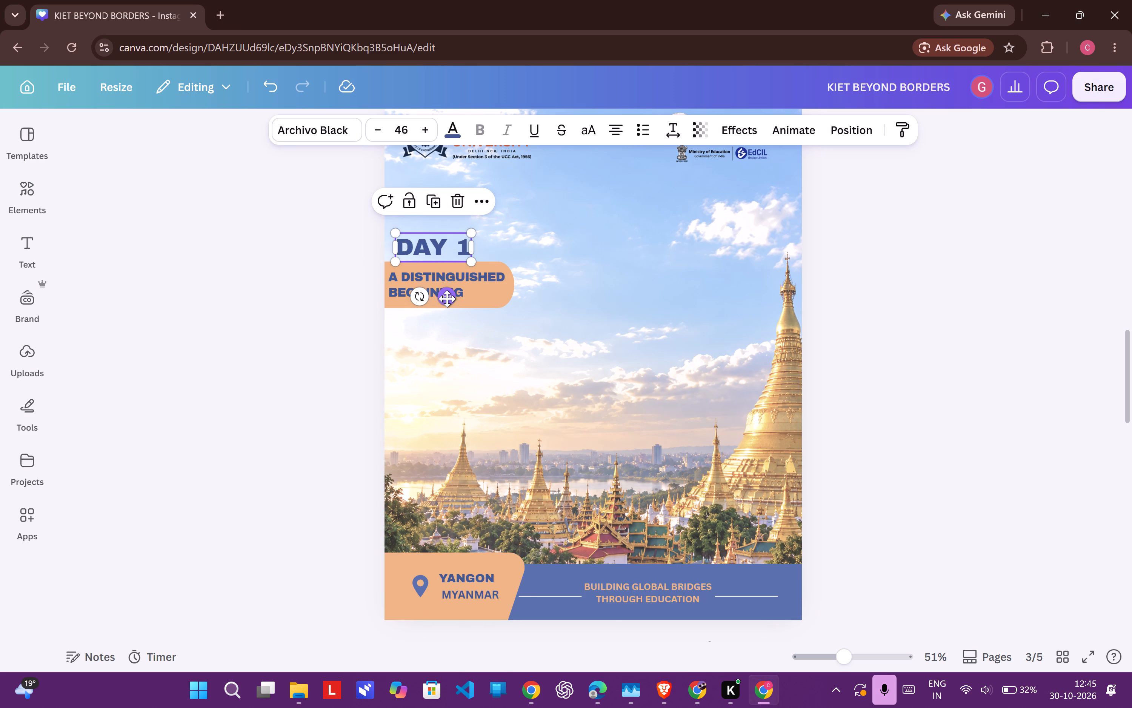
{"action": "left_click_drag", "start_coordinate": [447, 299], "coordinate": [440, 249]}
{"action": "left_click_drag", "start_coordinate": [446, 292], "coordinate": [454, 245]}
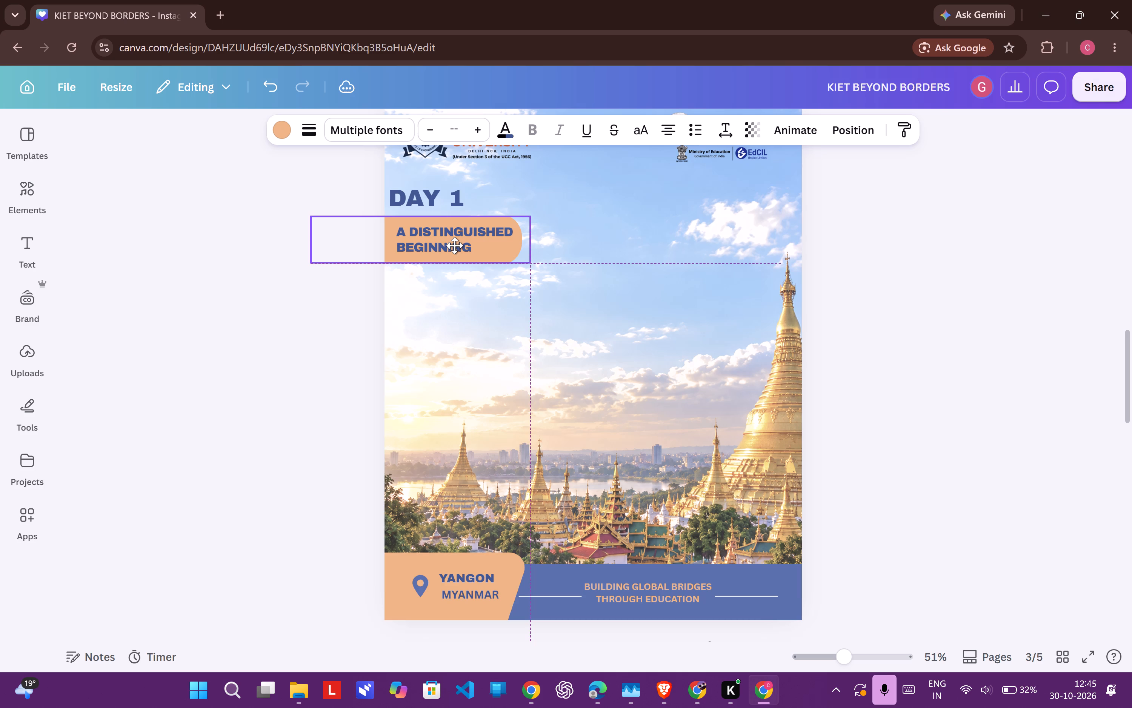
{"action": "left_click_drag", "start_coordinate": [454, 245], "coordinate": [453, 245]}
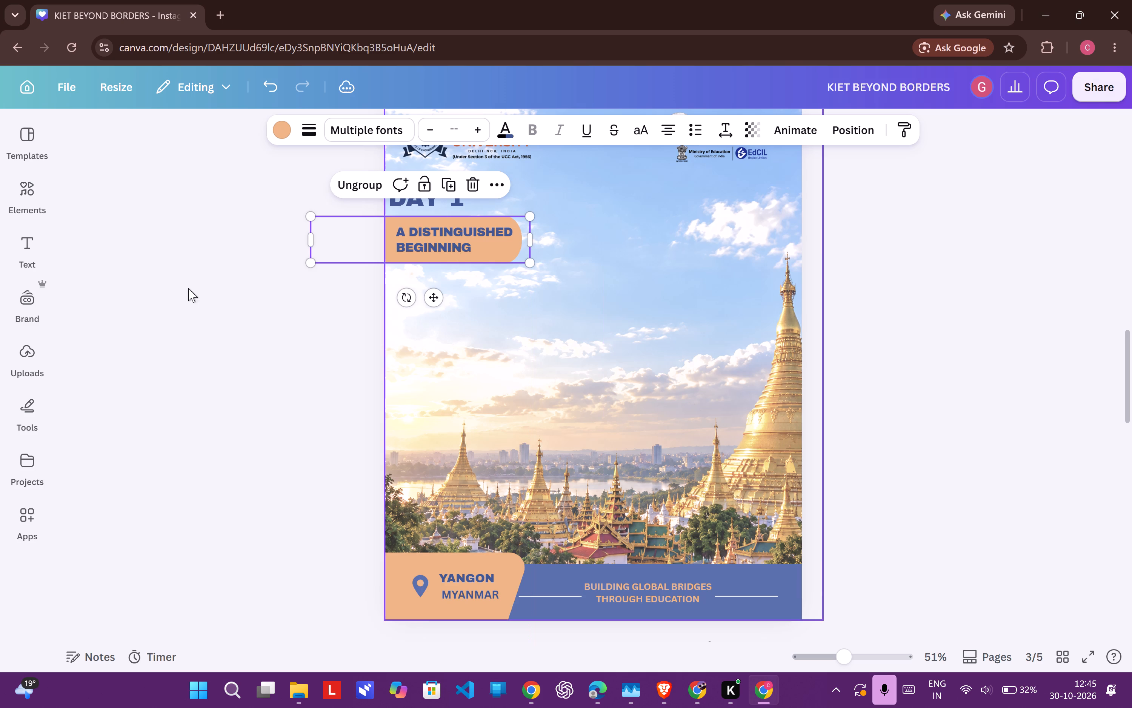
Open the full collection of basic shapes in the elements library.
{"action": "left_click", "coordinate": [26, 189]}
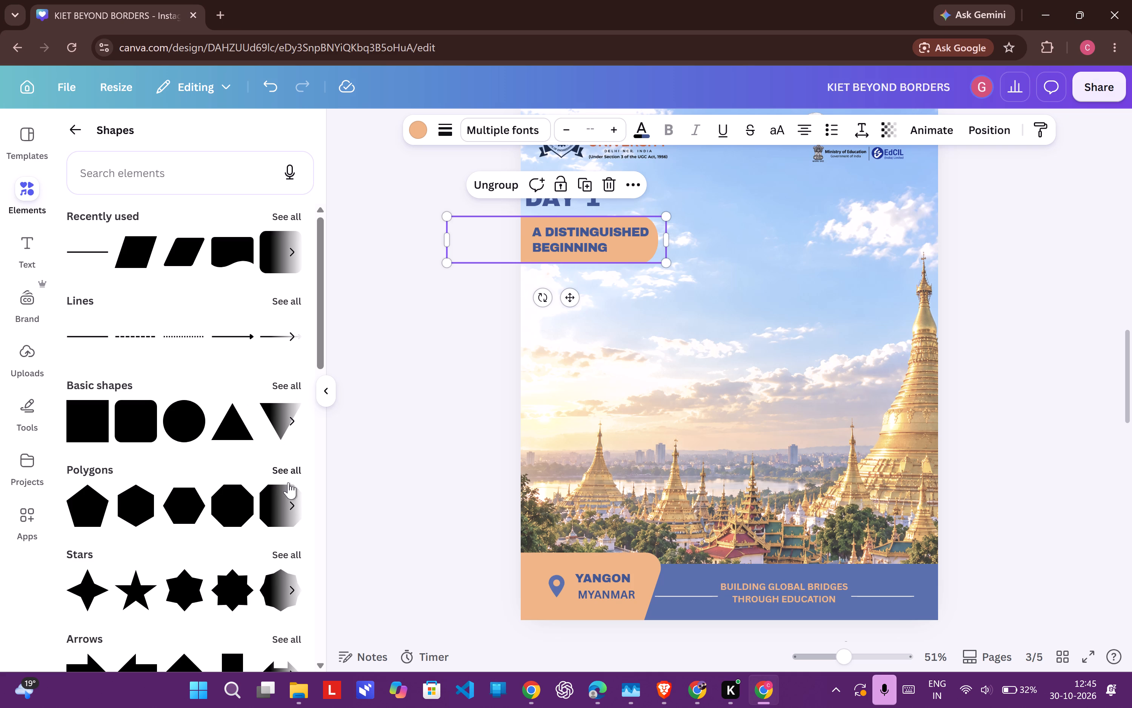
{"action": "left_click", "coordinate": [280, 379]}
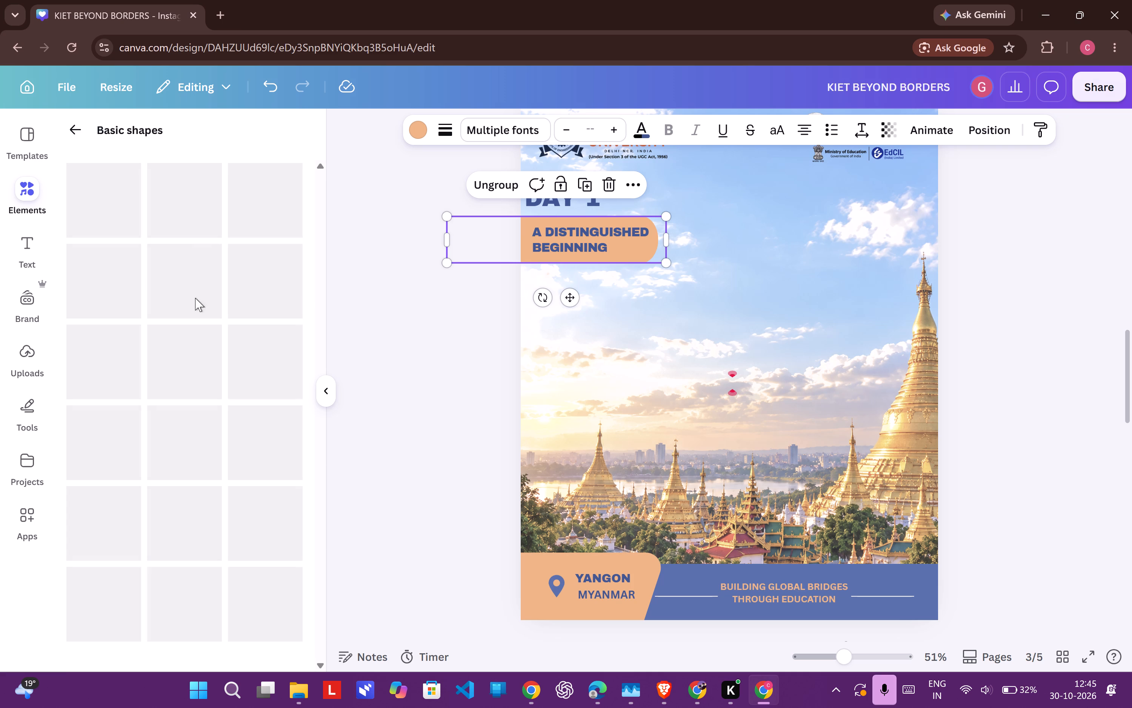
Search the design templates for "2 photo with layout".
{"action": "left_click", "coordinate": [35, 145]}
{"action": "left_click", "coordinate": [201, 140]}
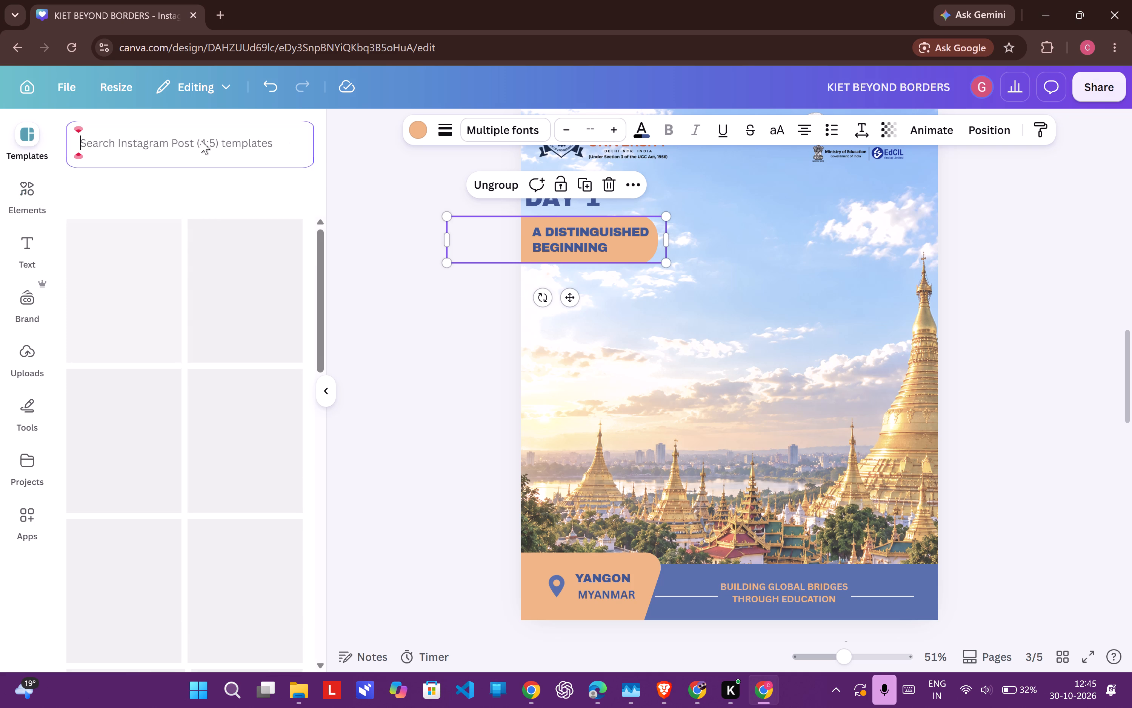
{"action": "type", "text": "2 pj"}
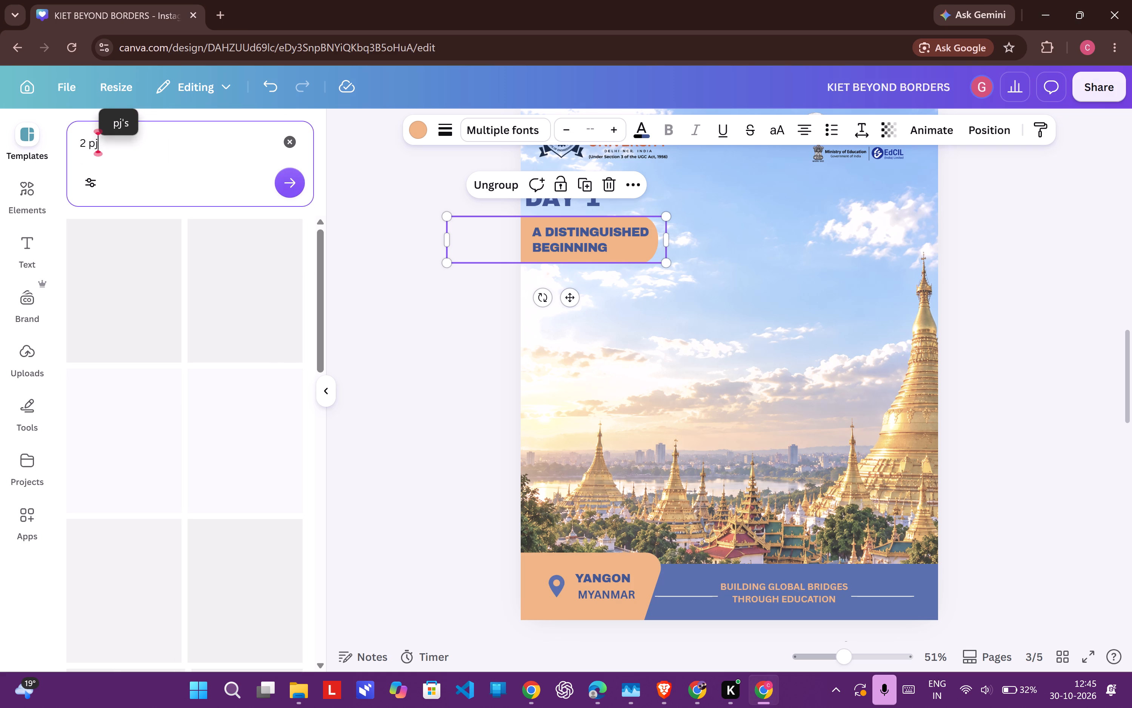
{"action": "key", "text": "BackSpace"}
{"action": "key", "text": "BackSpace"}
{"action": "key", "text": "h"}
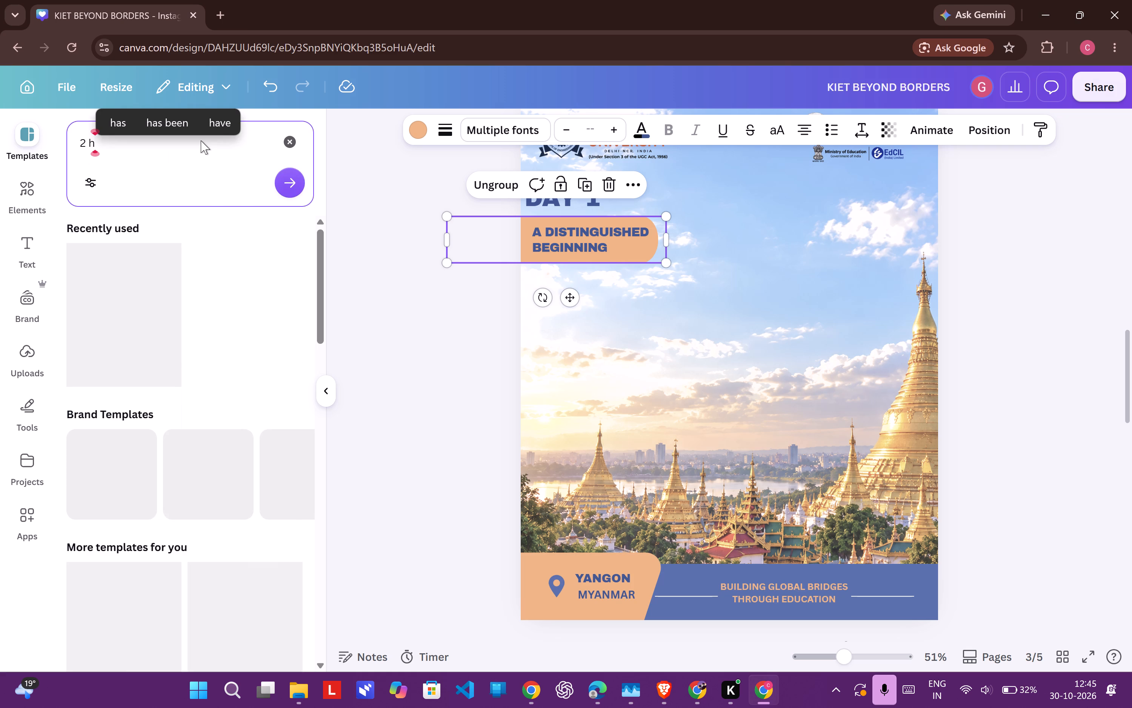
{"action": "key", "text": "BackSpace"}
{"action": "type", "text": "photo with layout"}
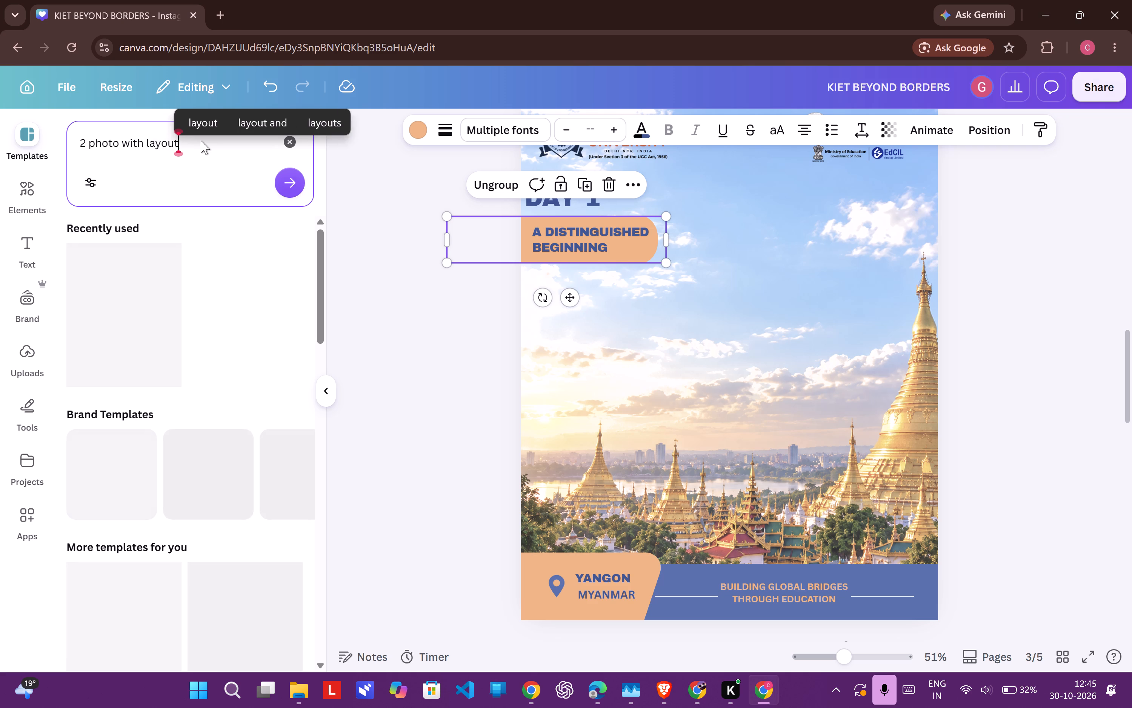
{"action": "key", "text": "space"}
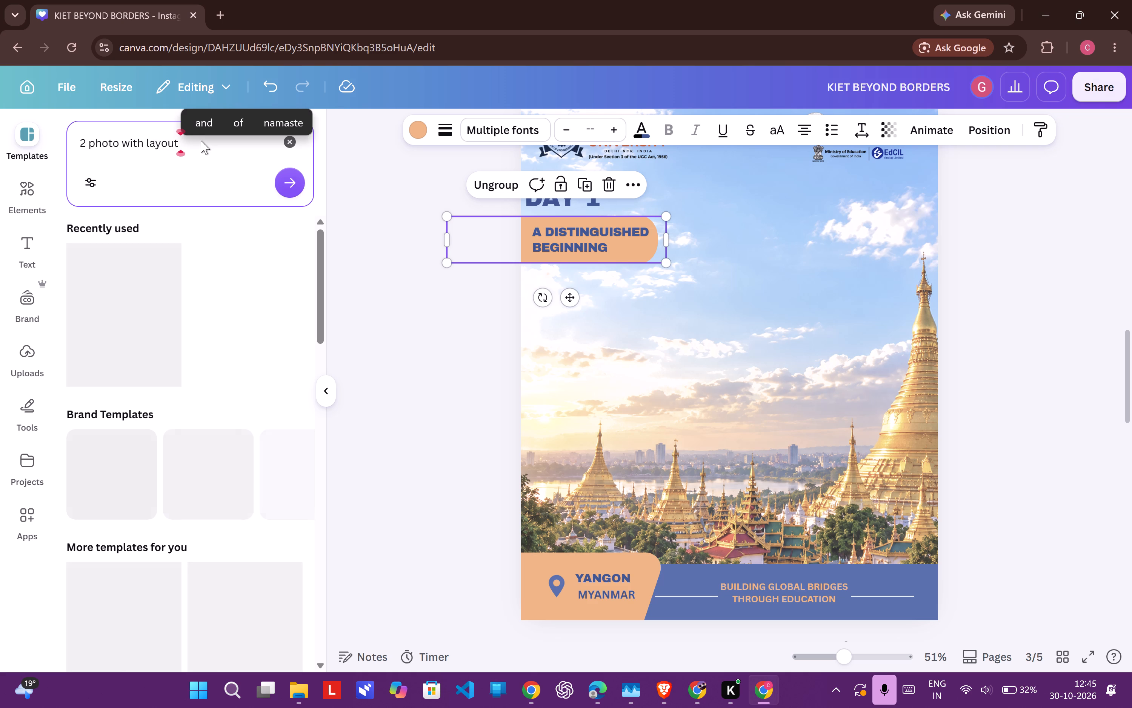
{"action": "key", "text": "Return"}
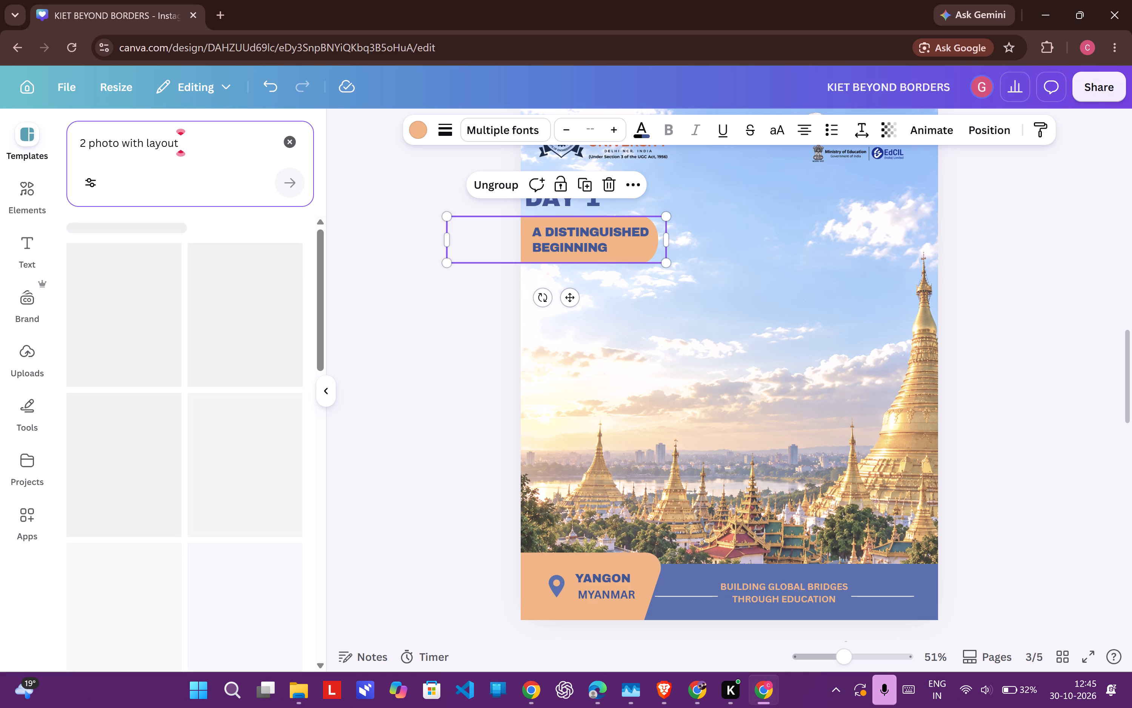
Check the computer's current Wi-Fi connection and the available networks.
{"action": "left_click", "coordinate": [1004, 701]}
{"action": "left_click", "coordinate": [936, 406]}
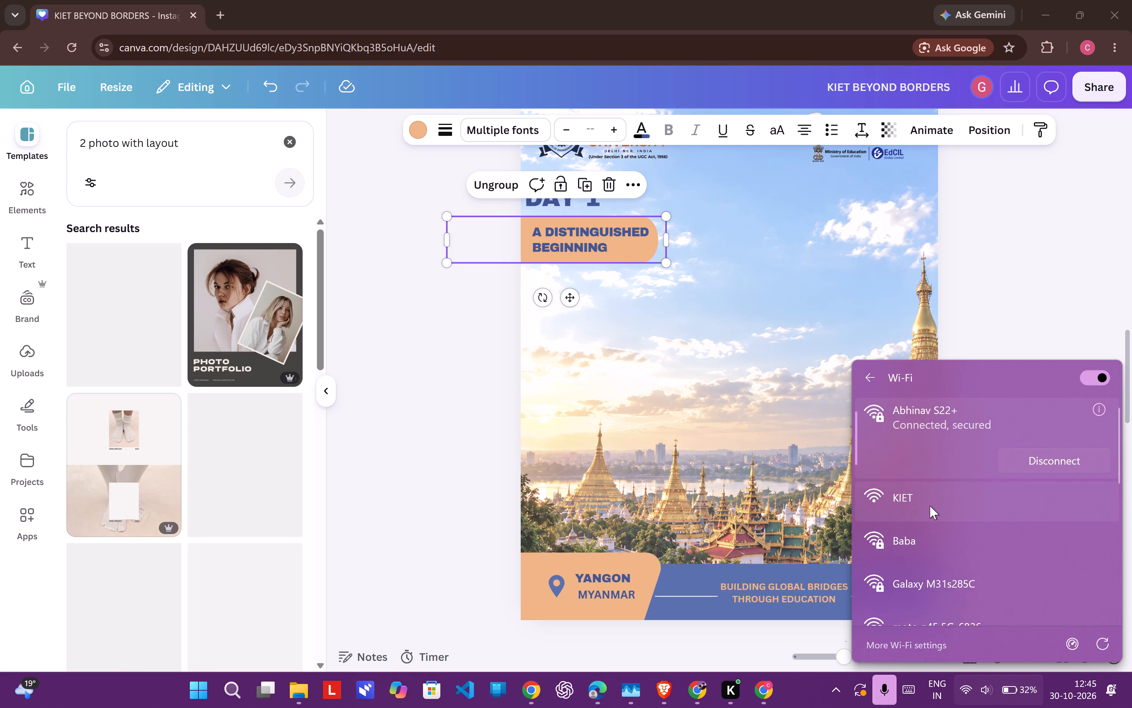
Browse the template results and refine the search to "2 photo with layout for conference".
{"action": "scroll", "coordinate": [205, 566], "scroll_direction": "down", "scroll_amount": 5}
{"action": "scroll", "coordinate": [205, 566], "scroll_direction": "up", "scroll_amount": 1}
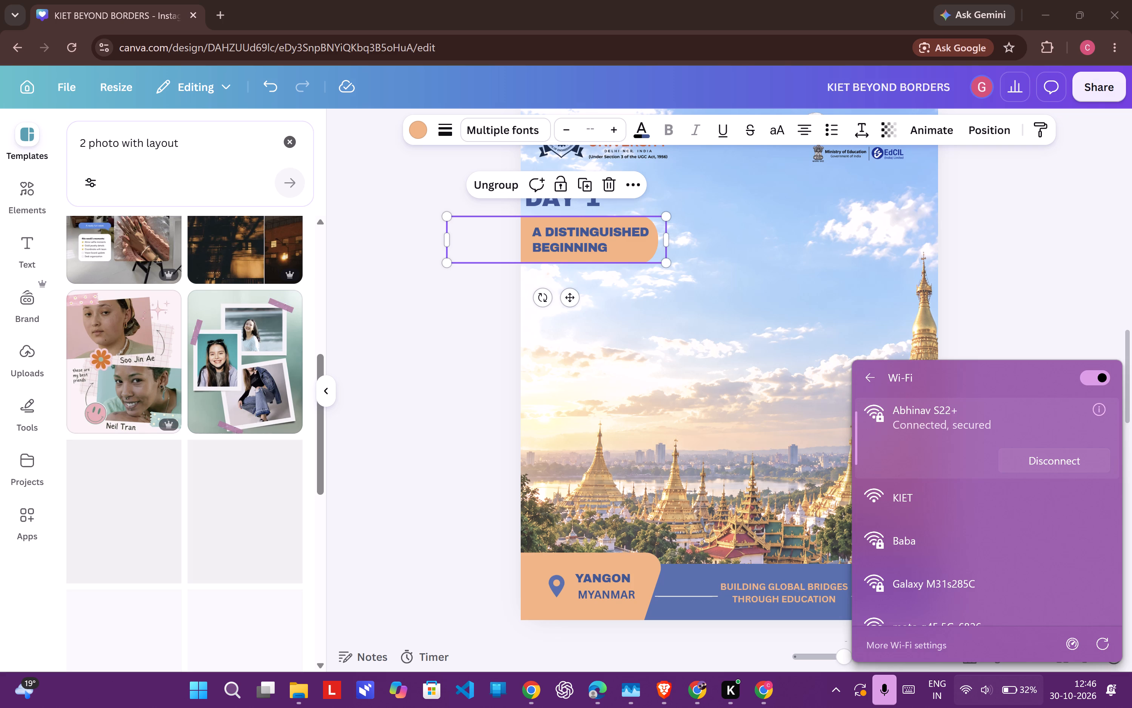
{"action": "left_click", "coordinate": [215, 137]}
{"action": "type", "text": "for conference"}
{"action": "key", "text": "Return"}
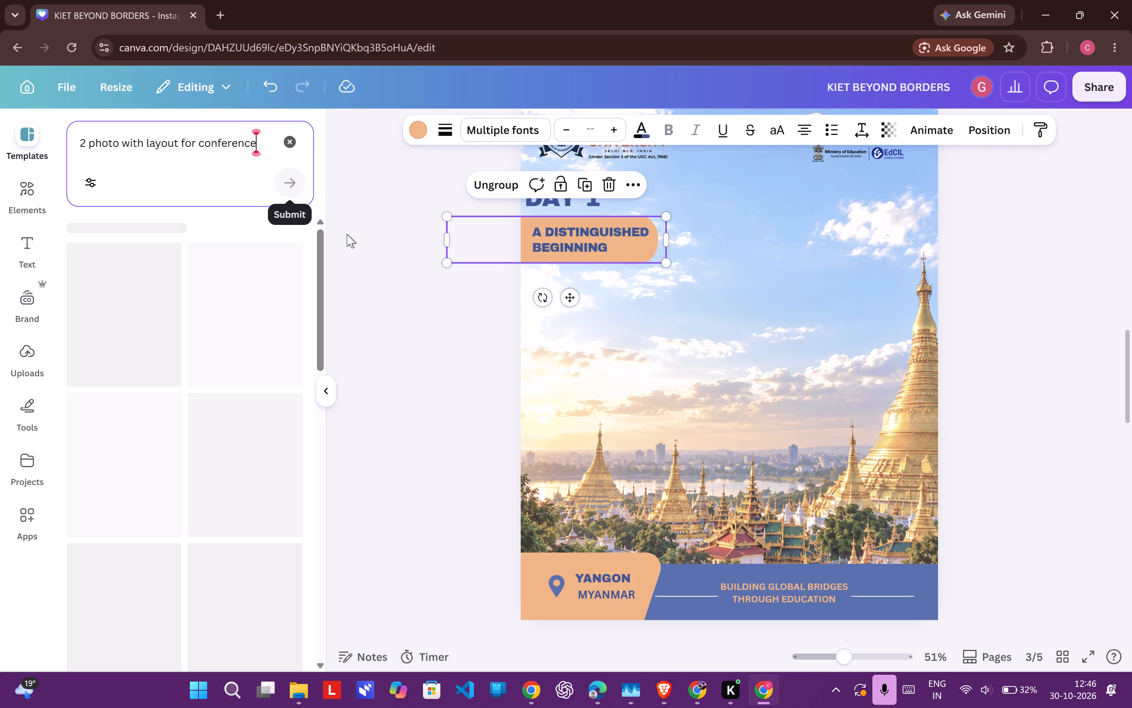
Look through the templates for "2 photo with layout for conference" for a suitable two-photo layout, then clear the search.
{"action": "scroll", "coordinate": [214, 522], "scroll_direction": "down", "scroll_amount": 3}
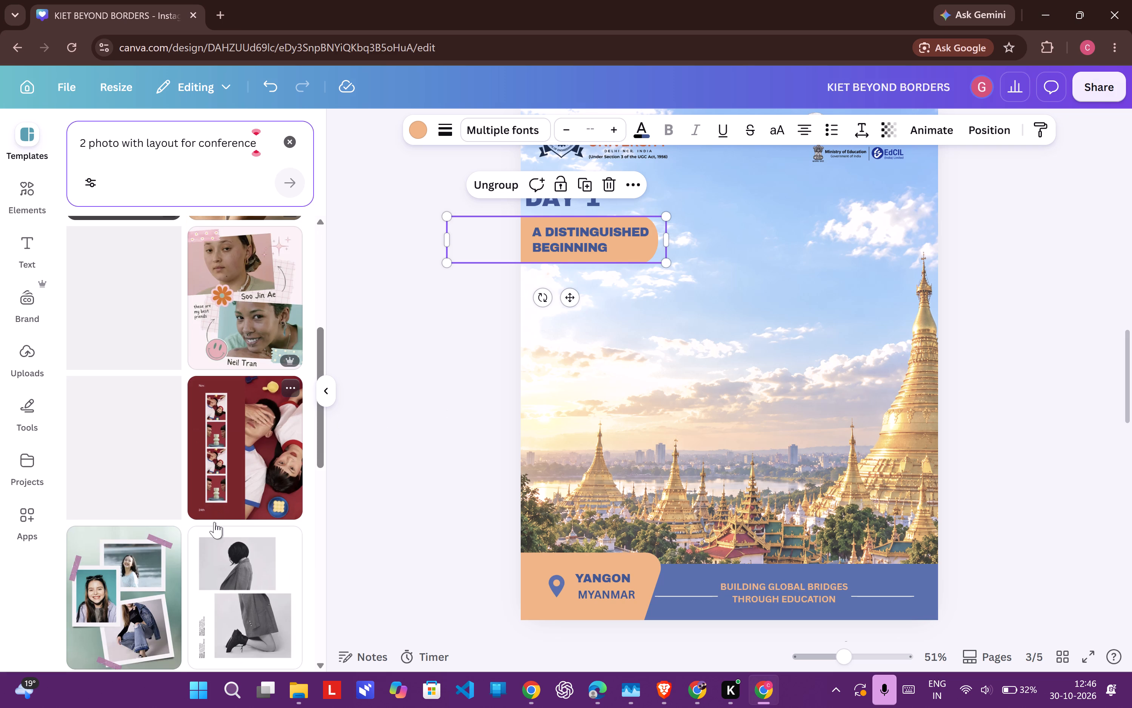
{"action": "scroll", "coordinate": [214, 522], "scroll_direction": "down", "scroll_amount": 7}
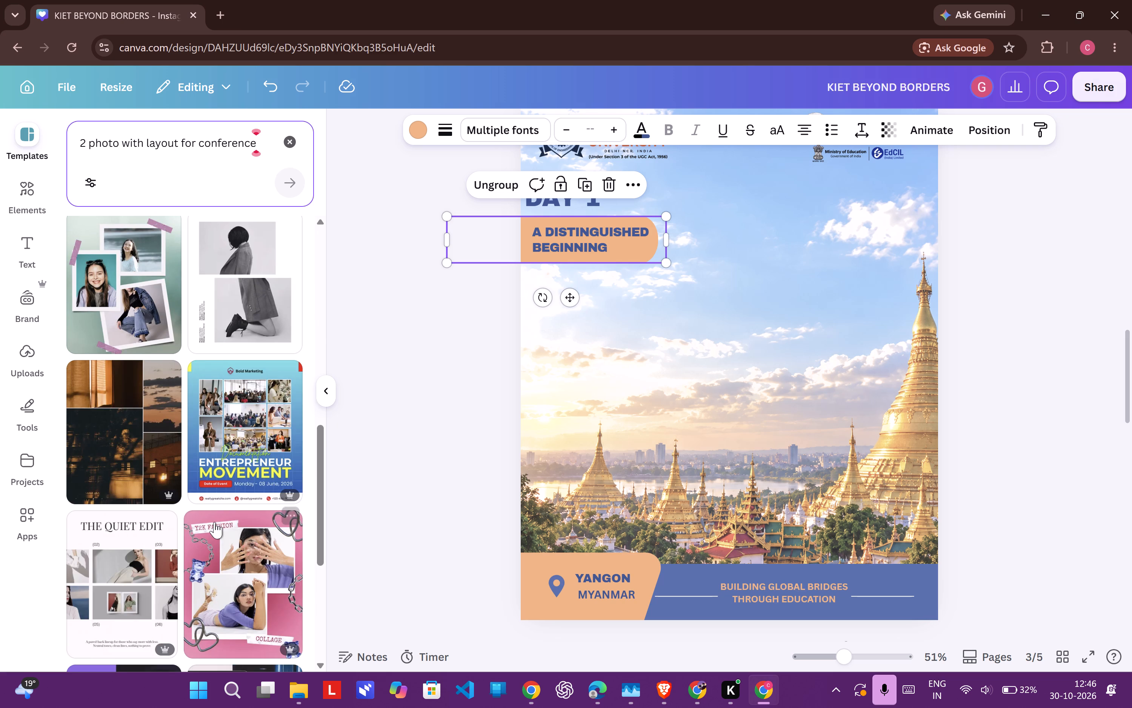
{"action": "scroll", "coordinate": [214, 522], "scroll_direction": "down", "scroll_amount": 3}
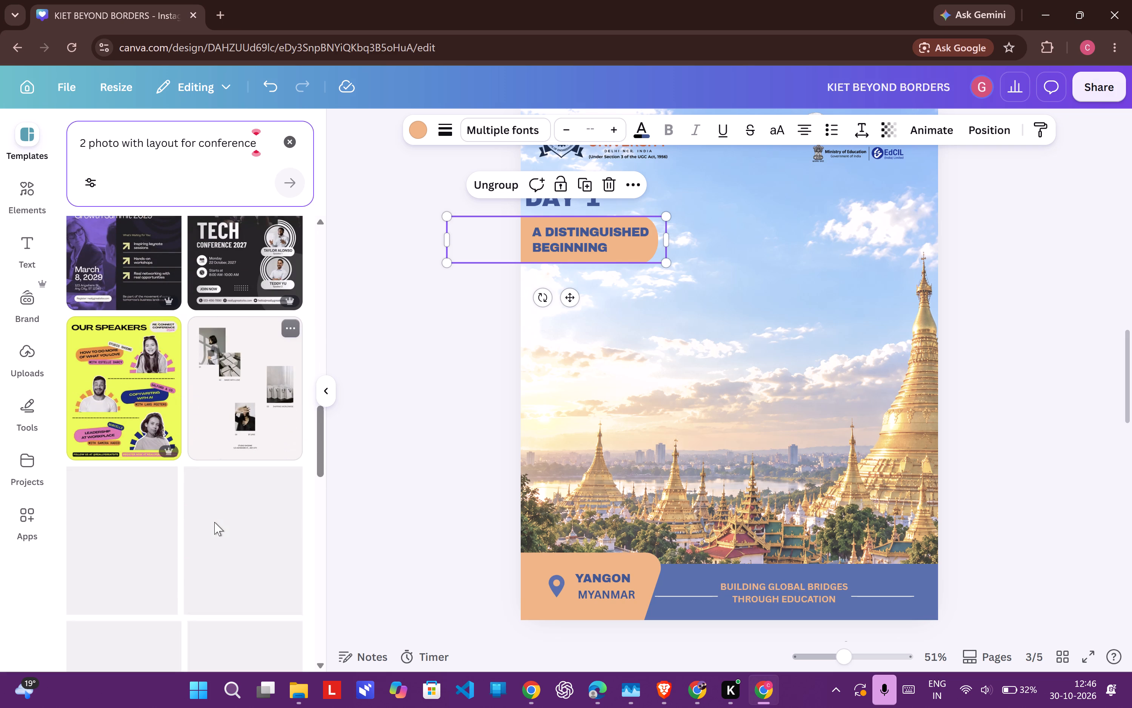
{"action": "scroll", "coordinate": [214, 522], "scroll_direction": "down", "scroll_amount": 3}
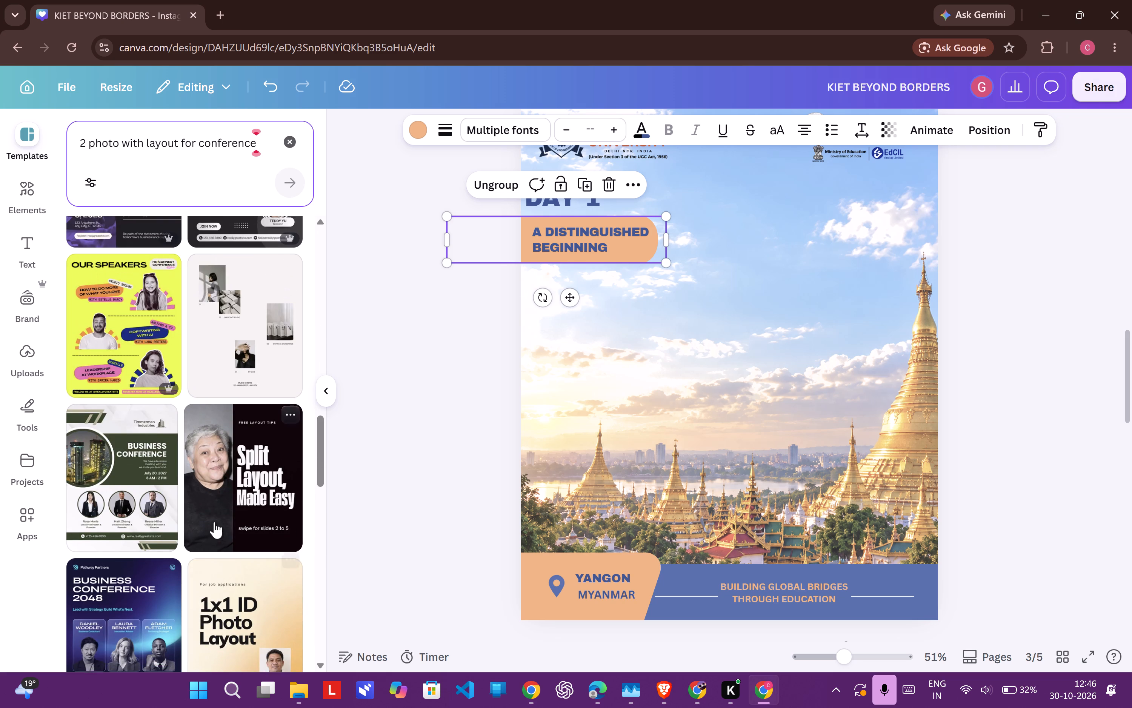
{"action": "scroll", "coordinate": [214, 522], "scroll_direction": "down", "scroll_amount": 5}
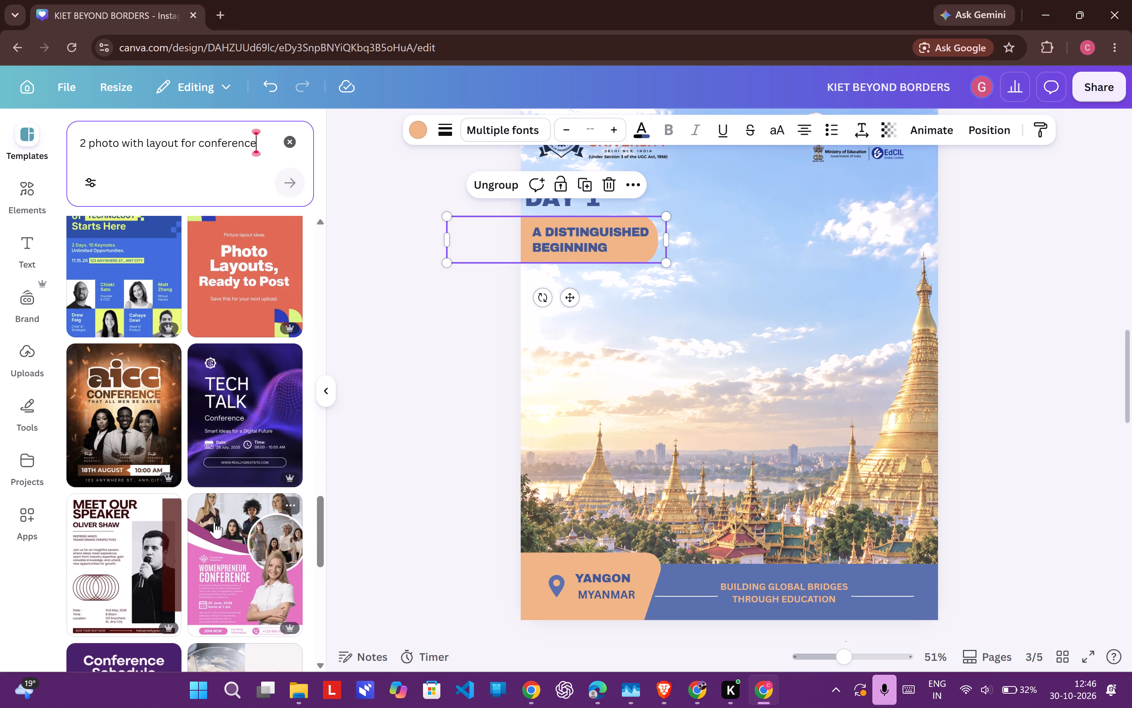
{"action": "scroll", "coordinate": [214, 522], "scroll_direction": "down", "scroll_amount": 4}
{"action": "scroll", "coordinate": [214, 522], "scroll_direction": "right", "scroll_amount": 1}
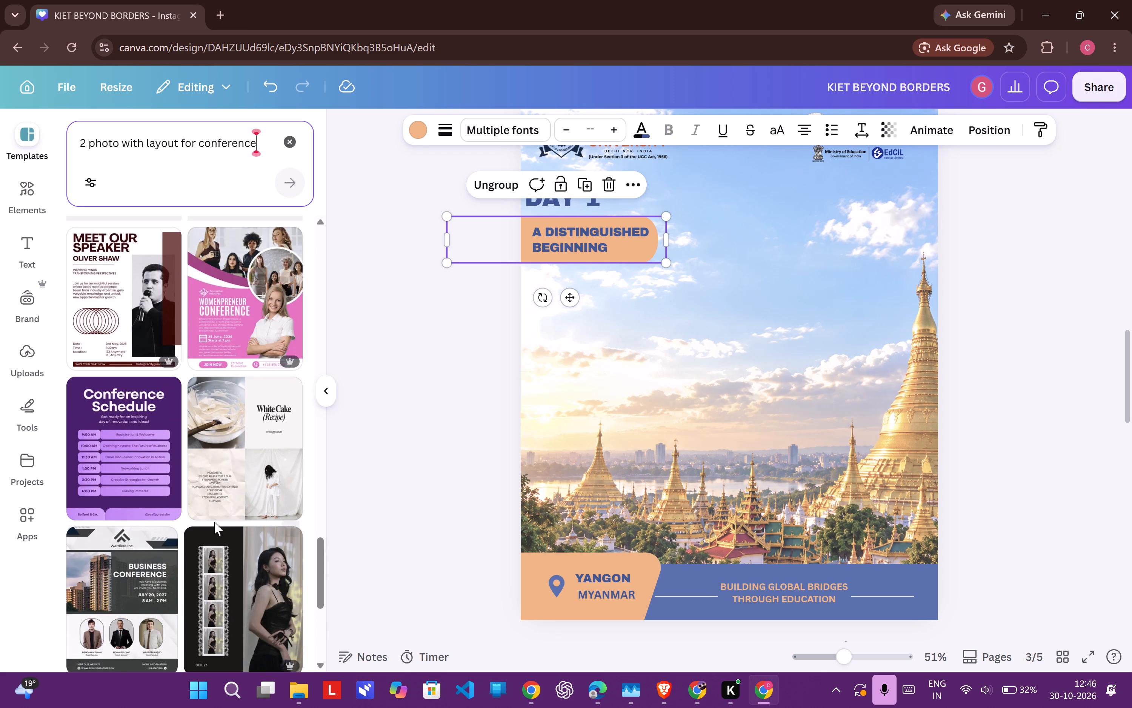
{"action": "scroll", "coordinate": [214, 522], "scroll_direction": "right", "scroll_amount": 1}
{"action": "scroll", "coordinate": [214, 522], "scroll_direction": "down", "scroll_amount": 3}
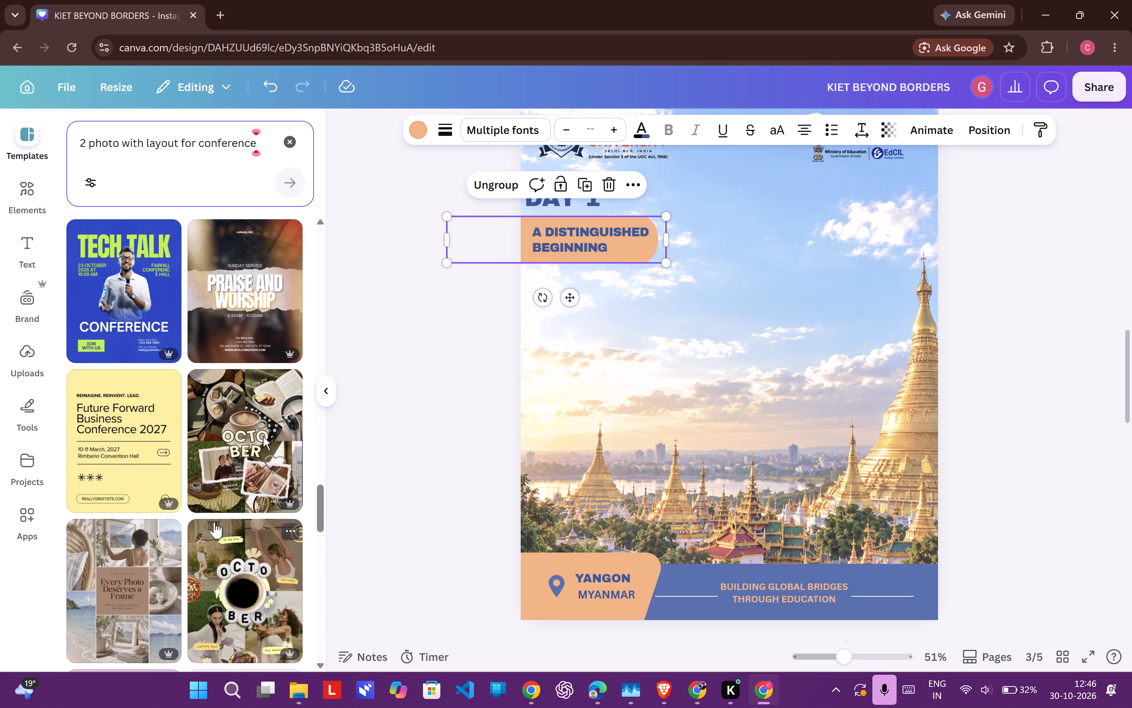
{"action": "scroll", "coordinate": [214, 522], "scroll_direction": "down", "scroll_amount": 4}
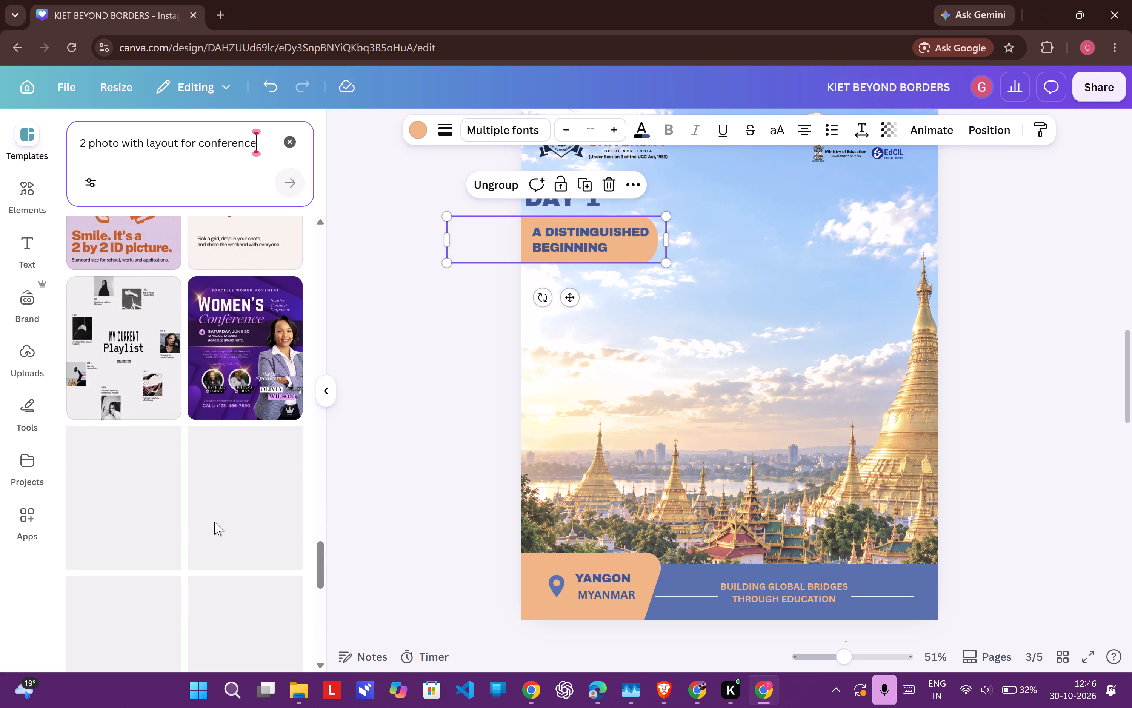
{"action": "scroll", "coordinate": [214, 522], "scroll_direction": "down", "scroll_amount": 4}
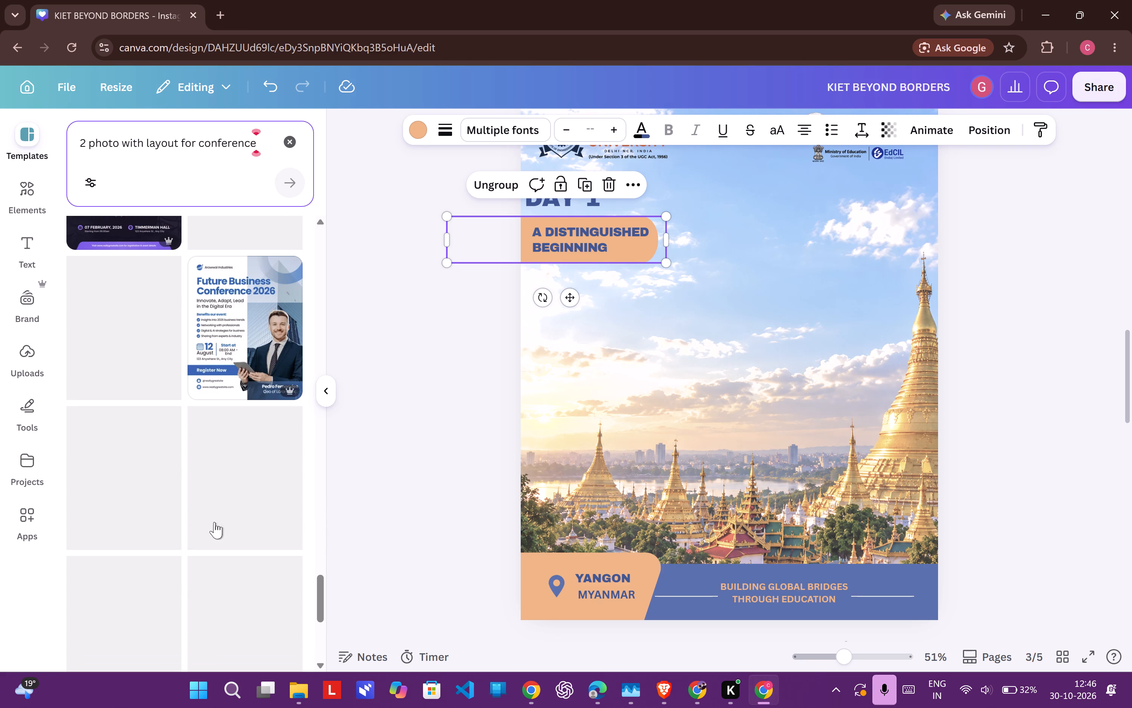
{"action": "scroll", "coordinate": [214, 522], "scroll_direction": "down", "scroll_amount": 2}
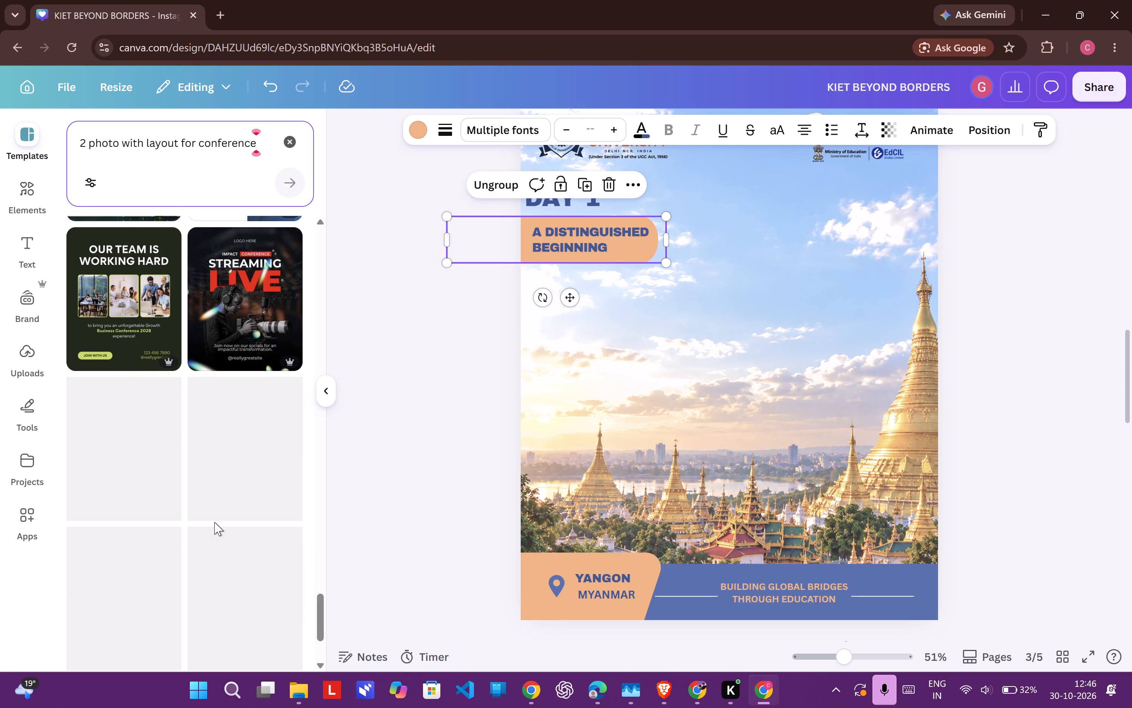
{"action": "scroll", "coordinate": [214, 522], "scroll_direction": "down", "scroll_amount": 2}
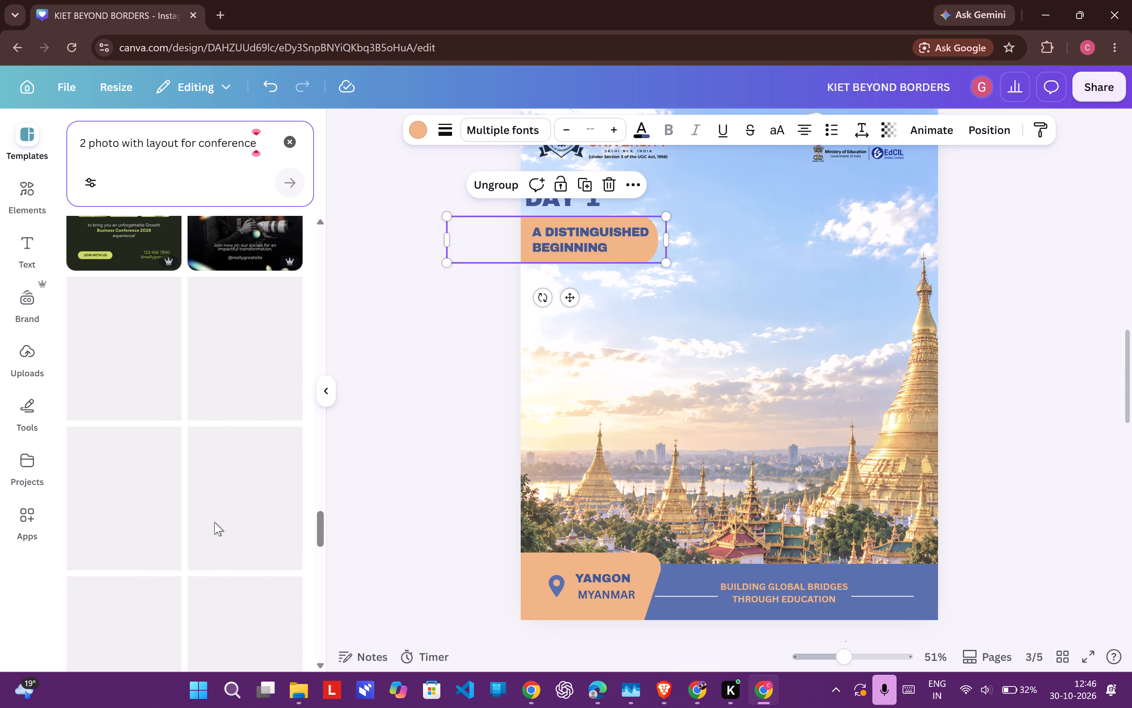
{"action": "scroll", "coordinate": [214, 522], "scroll_direction": "down", "scroll_amount": 2}
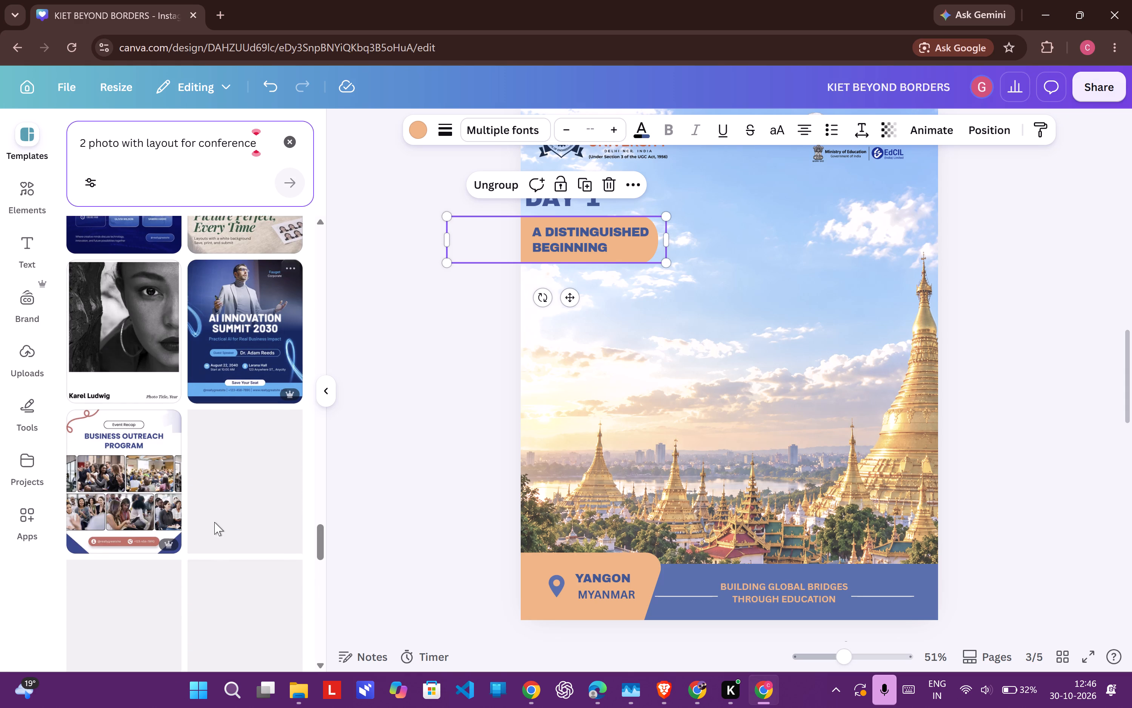
{"action": "scroll", "coordinate": [214, 522], "scroll_direction": "down", "scroll_amount": 5}
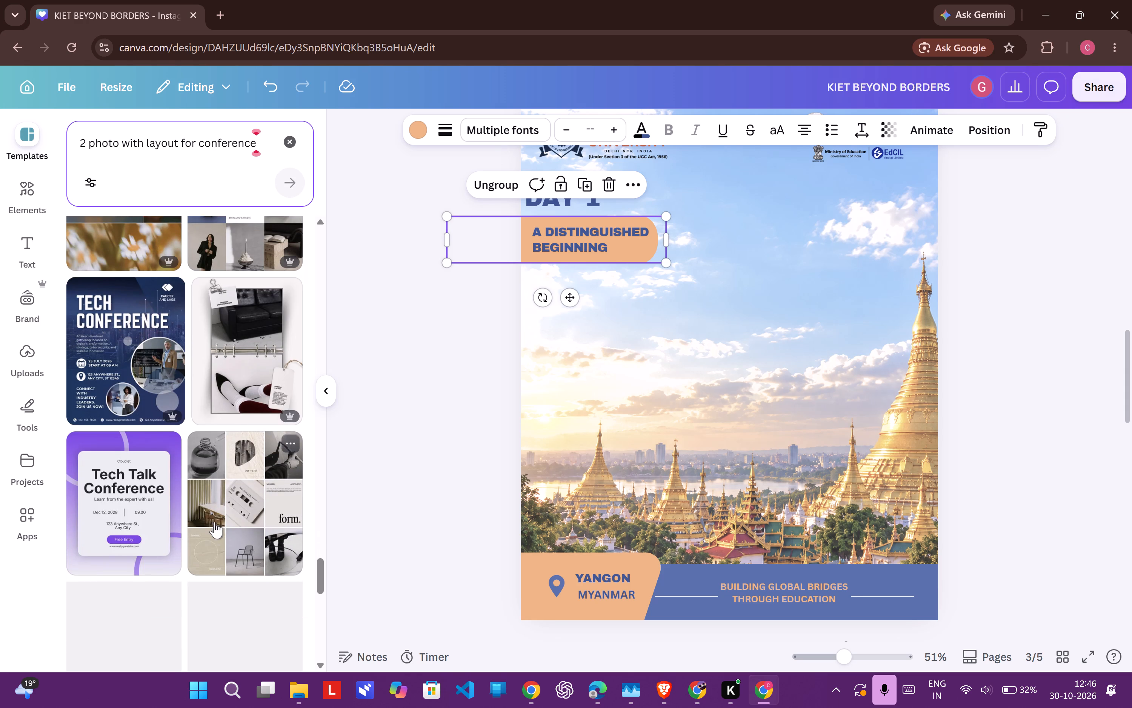
{"action": "scroll", "coordinate": [214, 522], "scroll_direction": "up", "scroll_amount": 1}
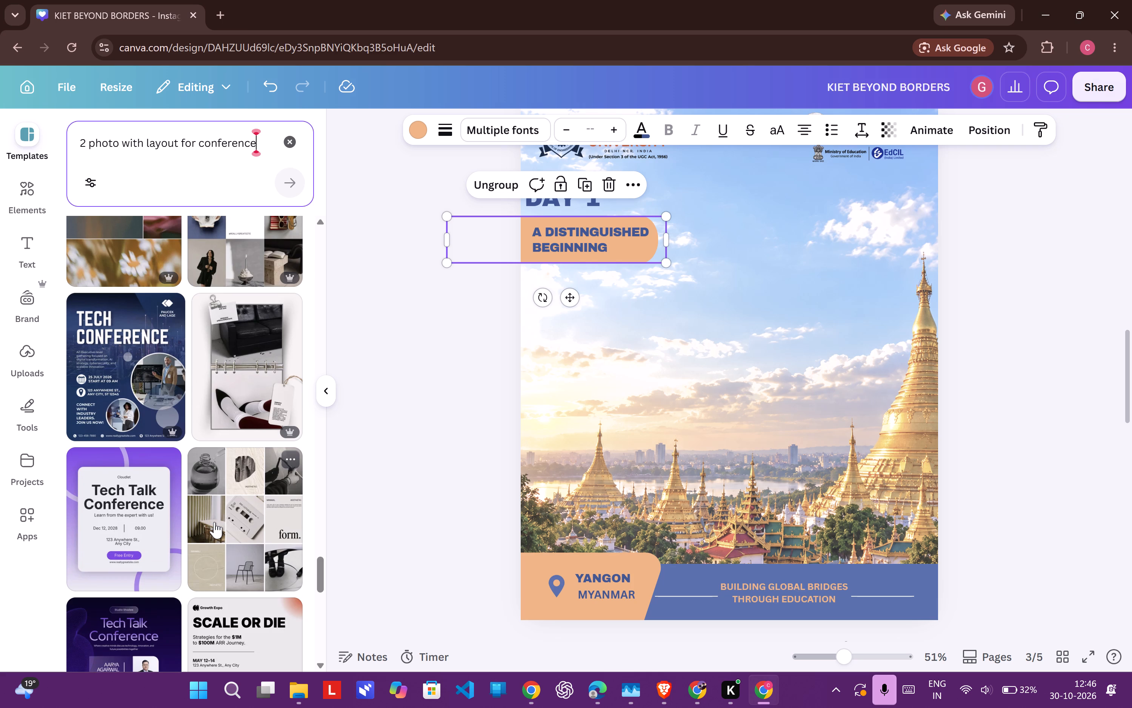
{"action": "scroll", "coordinate": [214, 522], "scroll_direction": "down", "scroll_amount": 4}
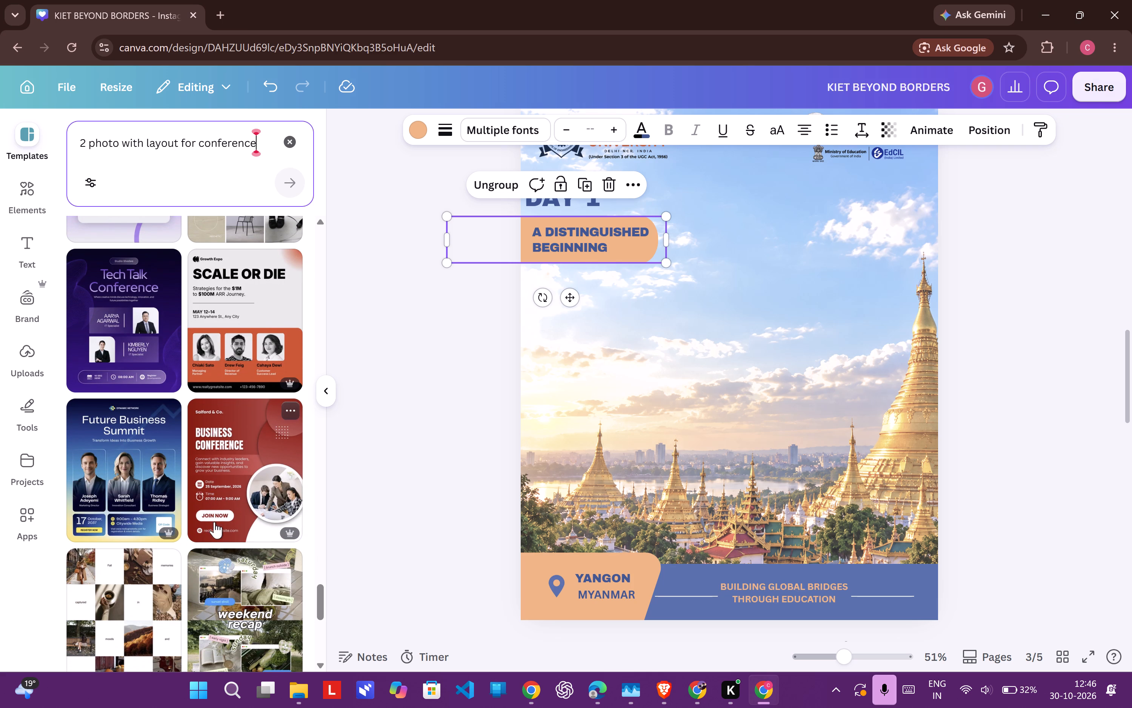
{"action": "scroll", "coordinate": [214, 522], "scroll_direction": "down", "scroll_amount": 6}
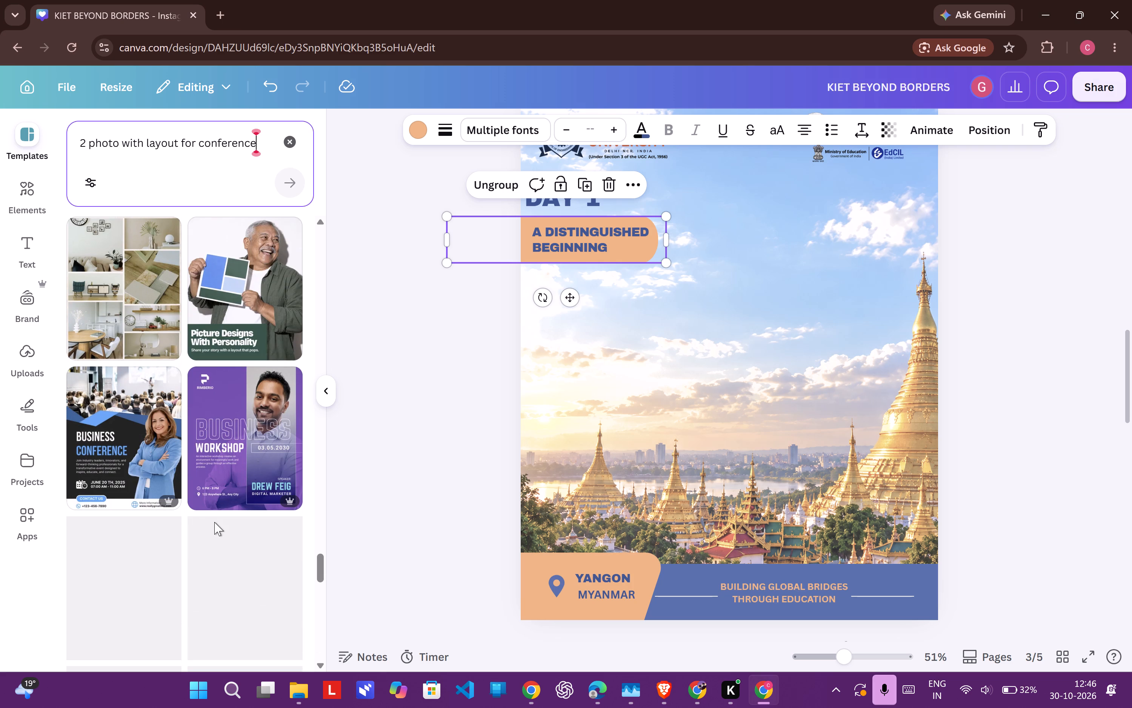
{"action": "scroll", "coordinate": [212, 418], "scroll_direction": "down", "scroll_amount": 2}
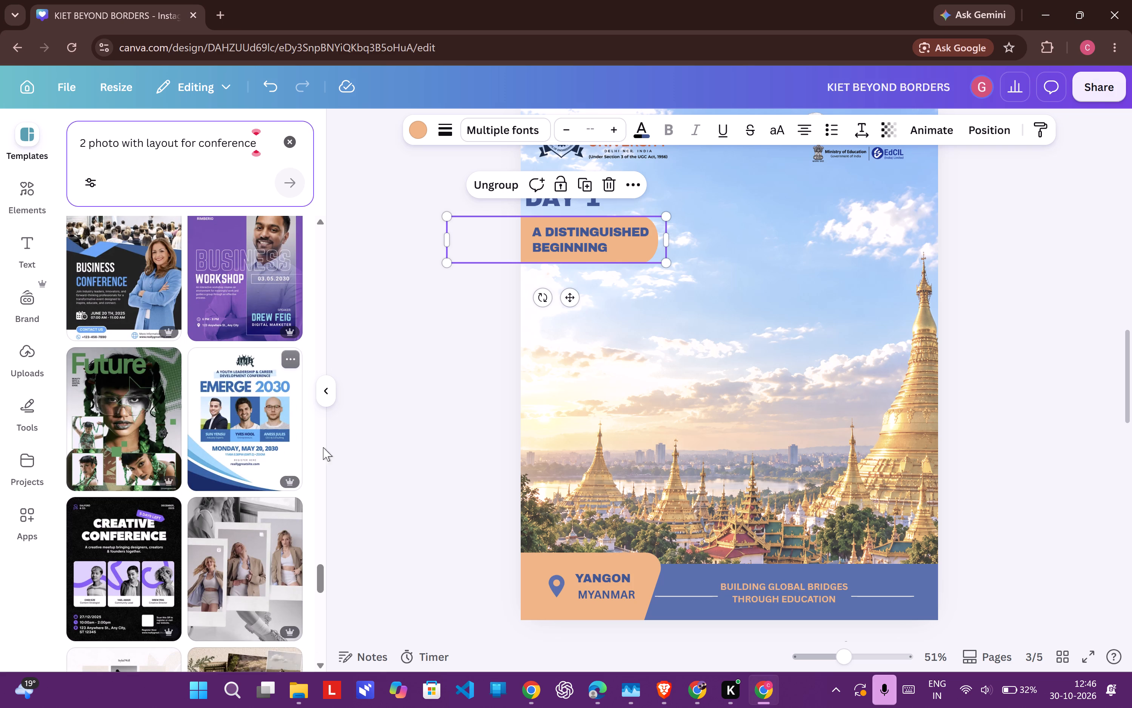
{"action": "scroll", "coordinate": [240, 497], "scroll_direction": "down", "scroll_amount": 3}
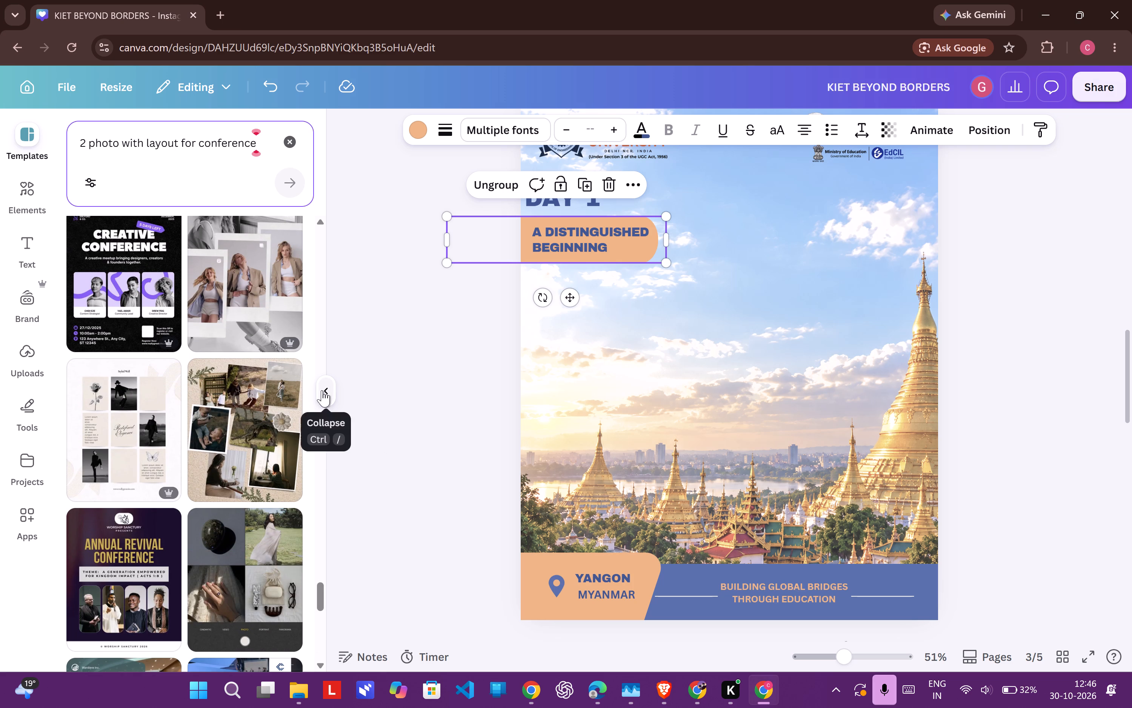
{"action": "left_click", "coordinate": [293, 145]}
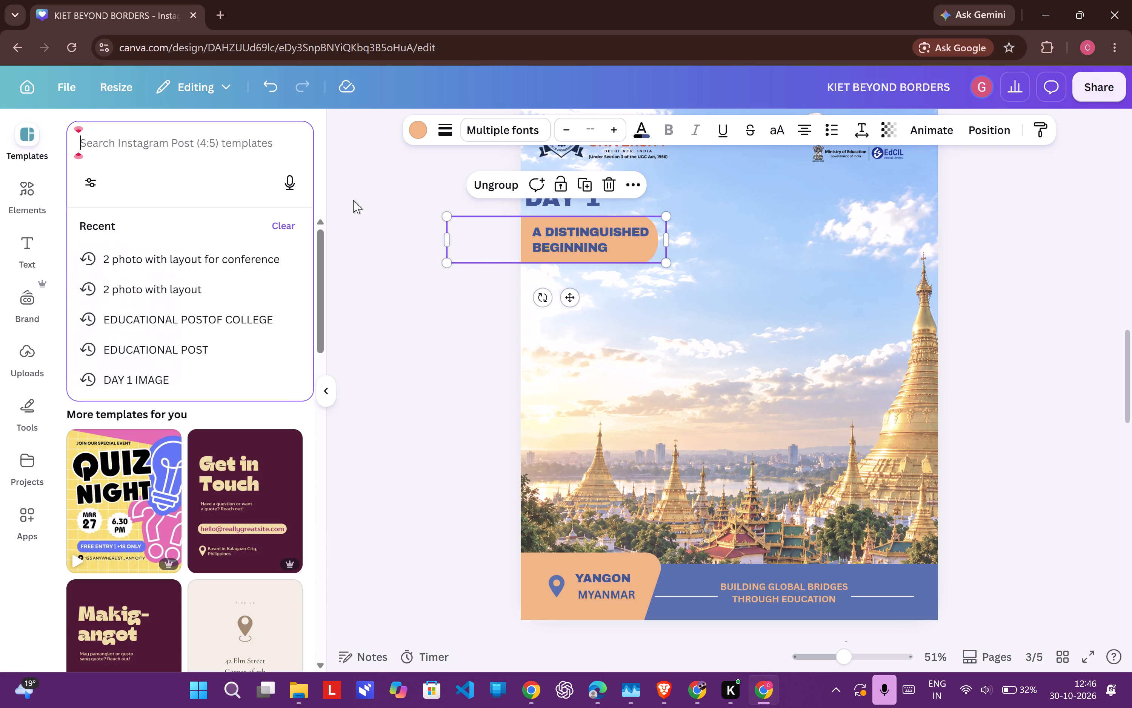
Nudge the A DISTINGUISHED BEGINNING label slightly up toward the DAY 1 heading.
{"action": "left_click_drag", "start_coordinate": [626, 231], "coordinate": [626, 220]}
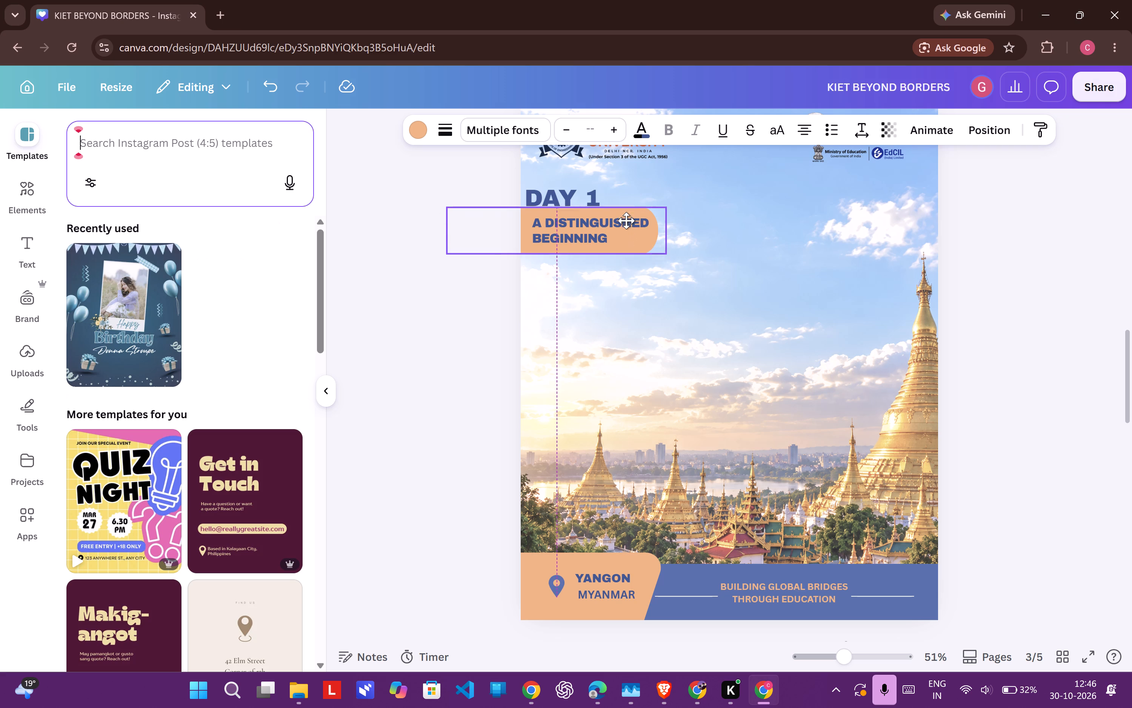
{"action": "left_click_drag", "start_coordinate": [626, 220], "coordinate": [626, 227]}
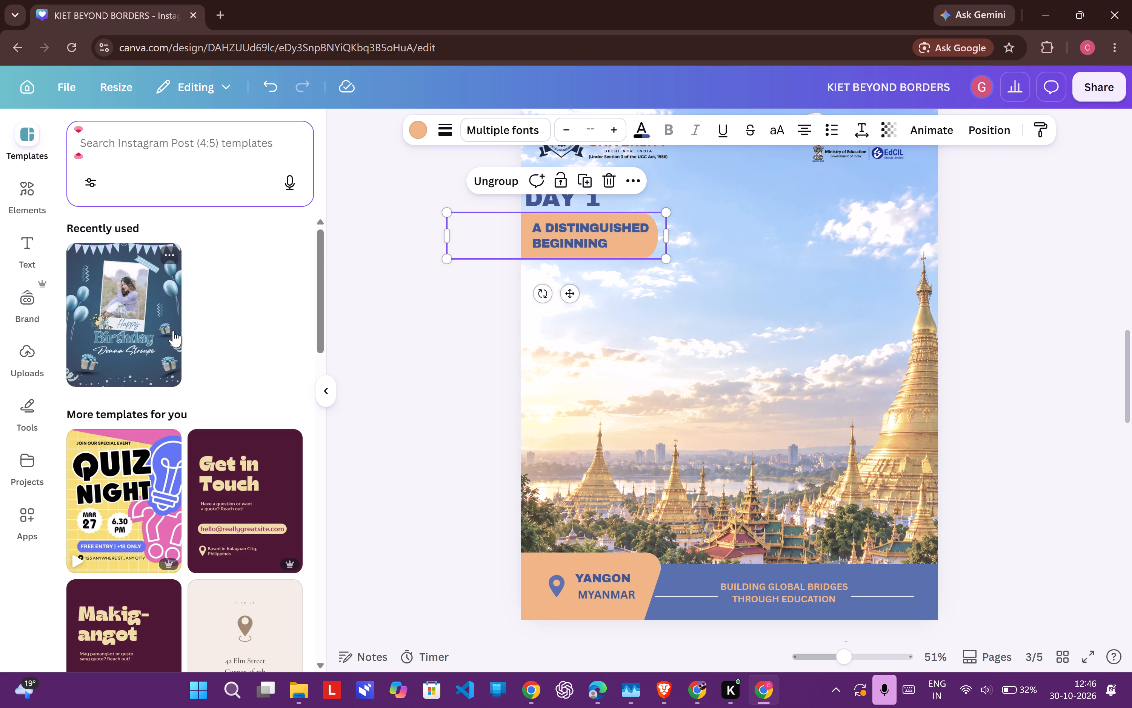
Add a square, stretch it into a wide rectangle and place it below the A DISTINGUISHED BEGINNING label, extending past the page's right edge.
{"action": "left_click", "coordinate": [35, 200]}
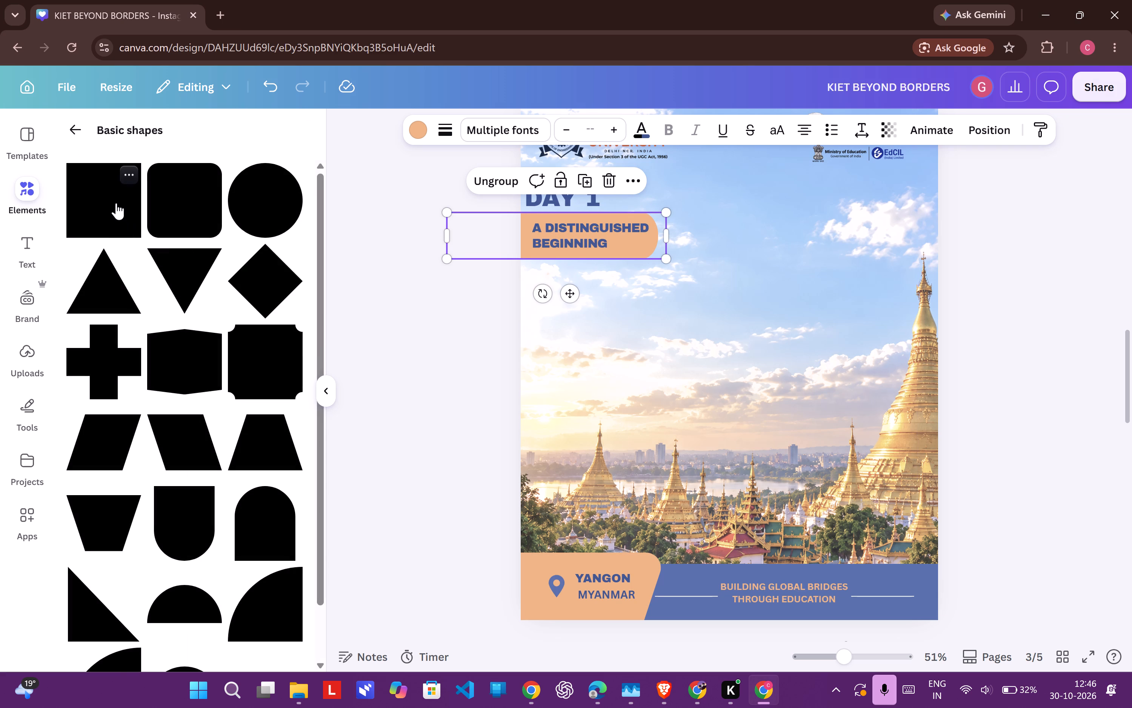
{"action": "left_click", "coordinate": [116, 203]}
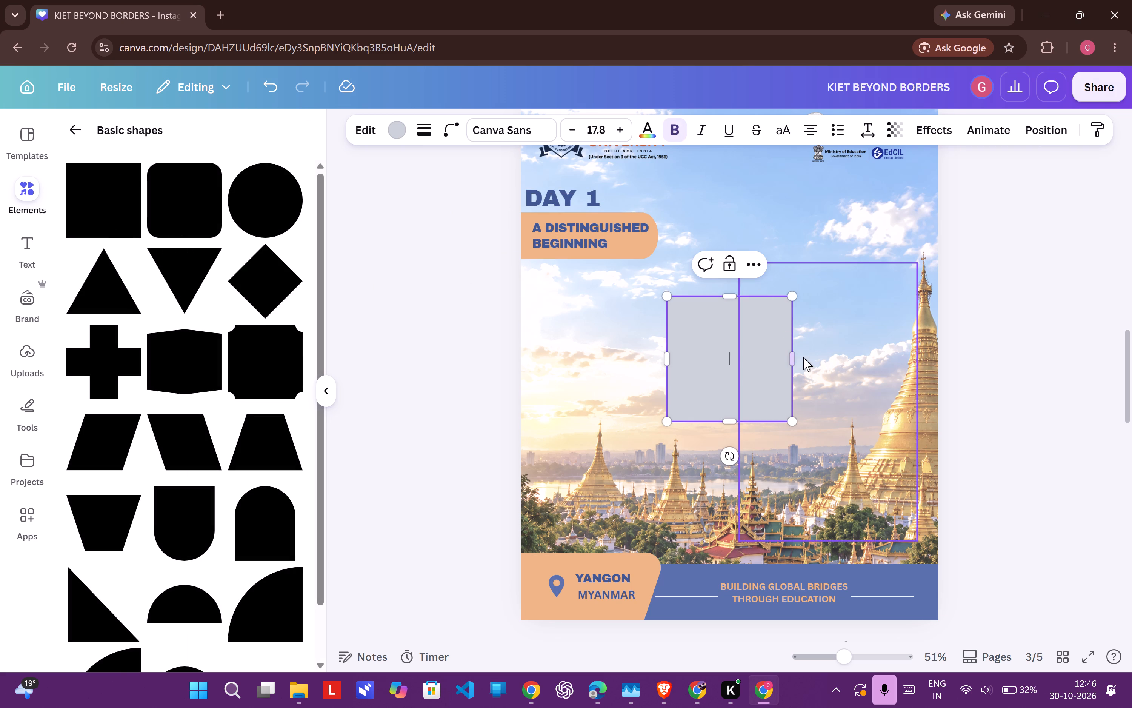
{"action": "left_click_drag", "start_coordinate": [793, 359], "coordinate": [1104, 407]}
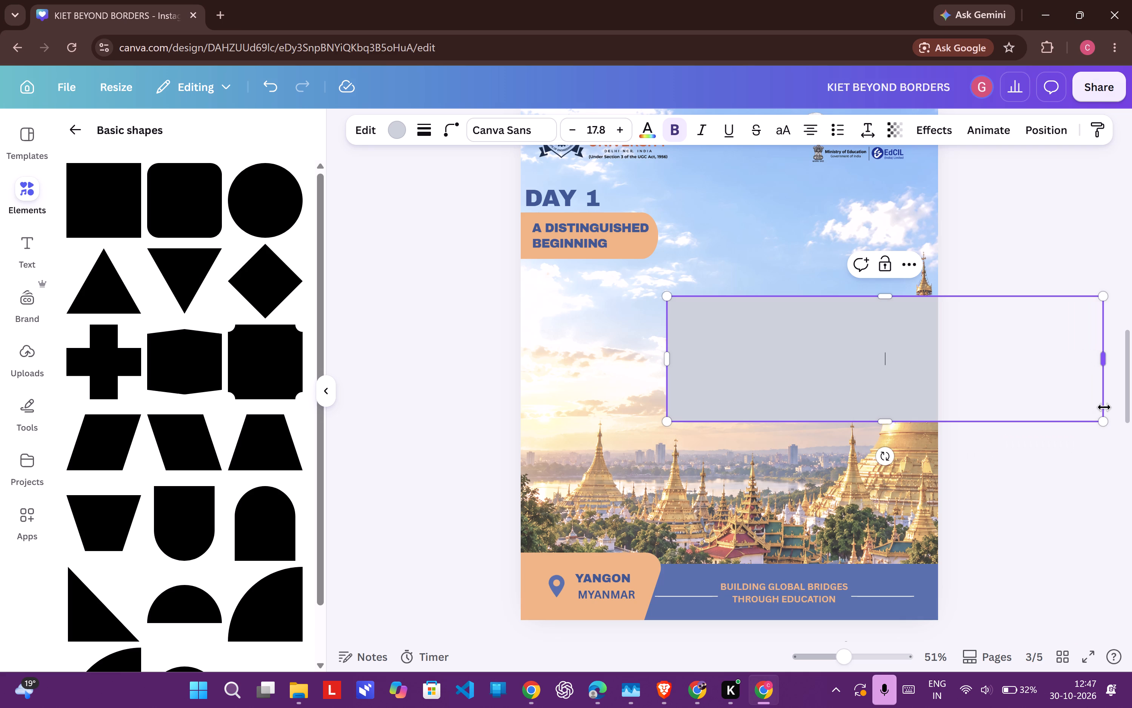
{"action": "left_click_drag", "start_coordinate": [1026, 368], "coordinate": [958, 354]}
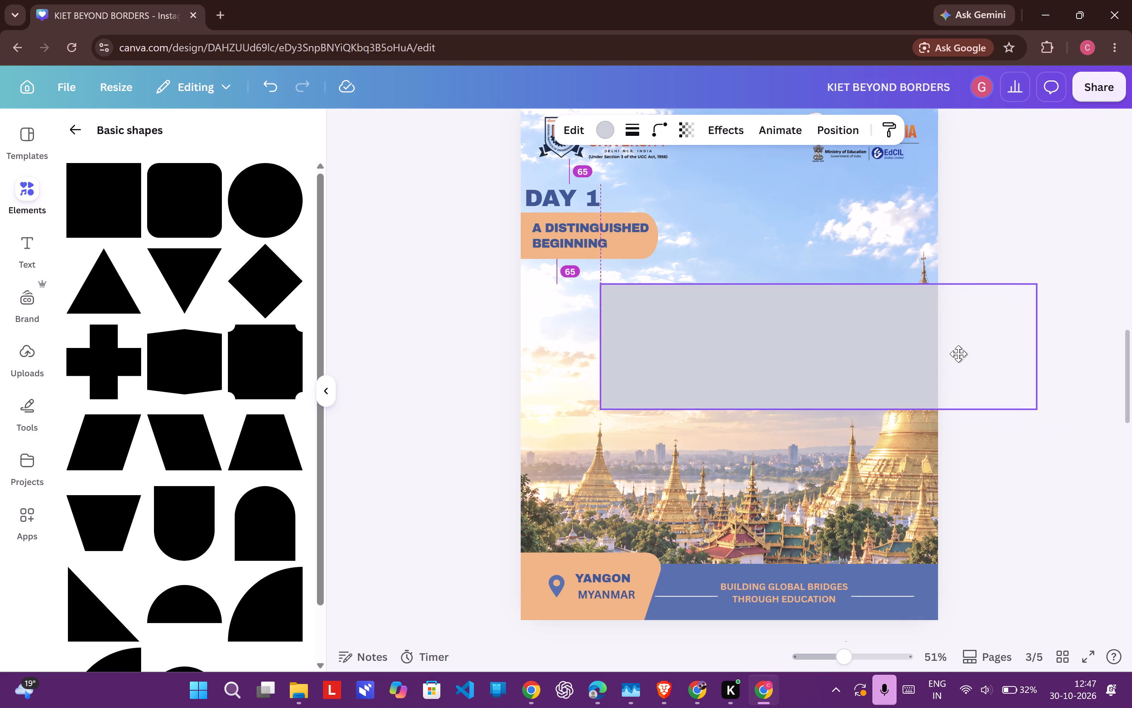
{"action": "left_click_drag", "start_coordinate": [958, 354], "coordinate": [961, 345]}
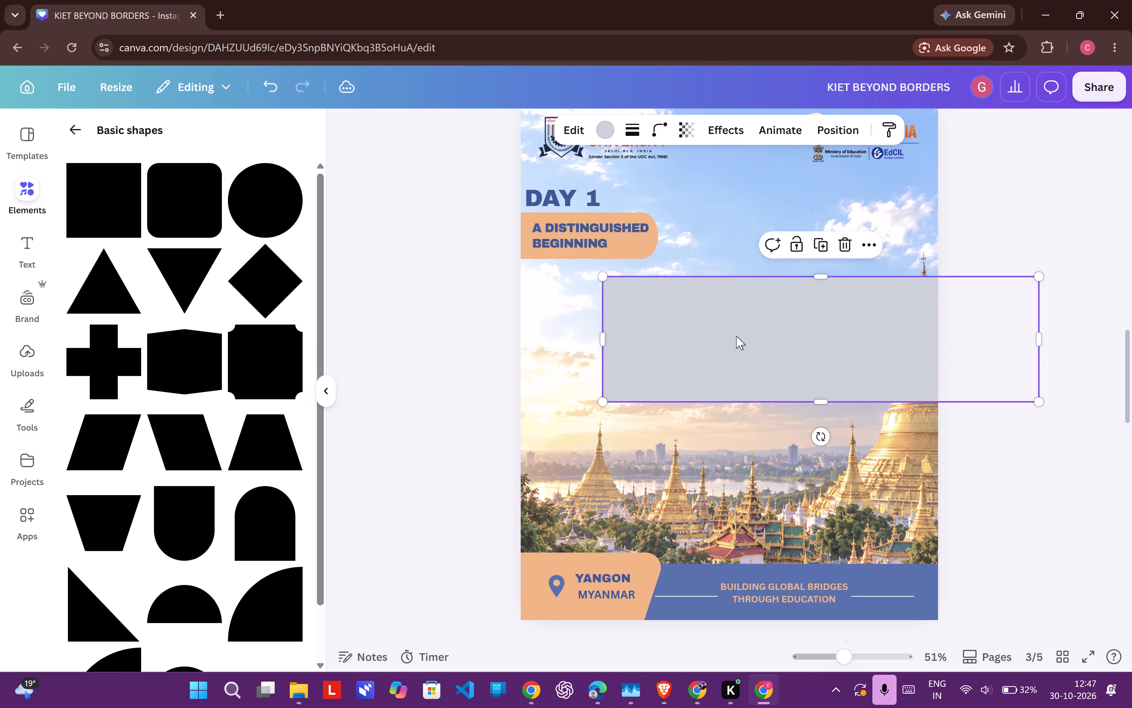
Add a rounded square from the basic shapes over the grey rectangle.
{"action": "left_click", "coordinate": [190, 206]}
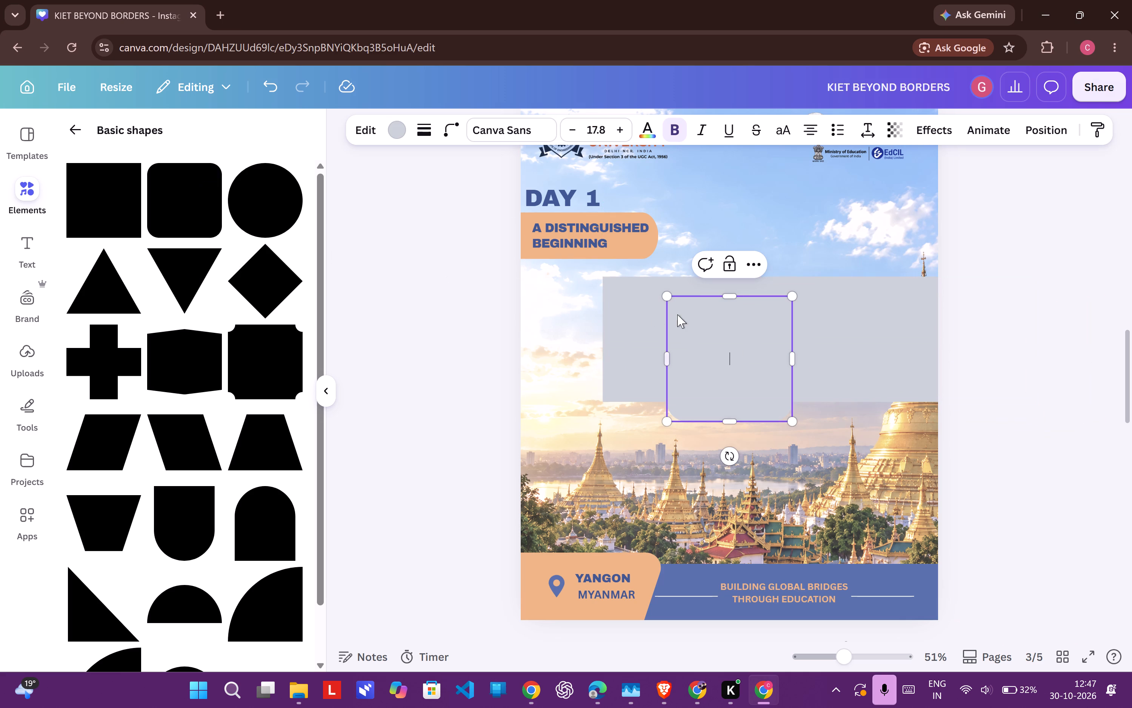
Set the rounded square's text colour to the dark blue of the Brand Kit palette.
{"action": "left_click", "coordinate": [668, 131]}
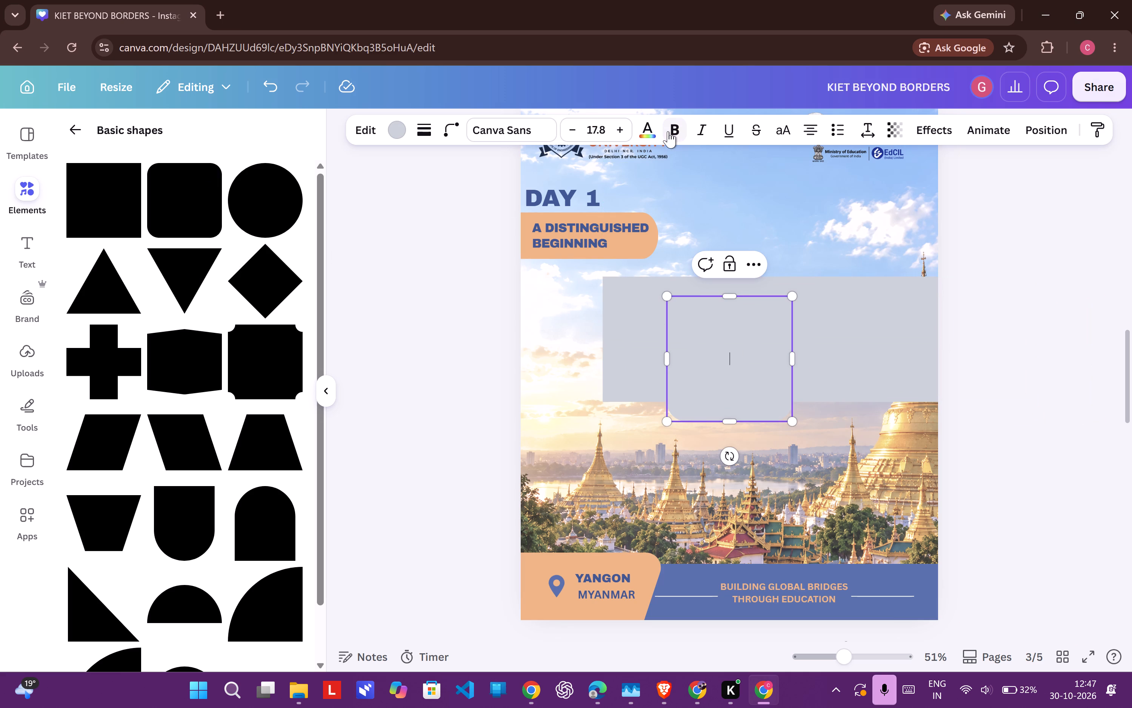
{"action": "left_click", "coordinate": [668, 131]}
{"action": "left_click", "coordinate": [648, 126]}
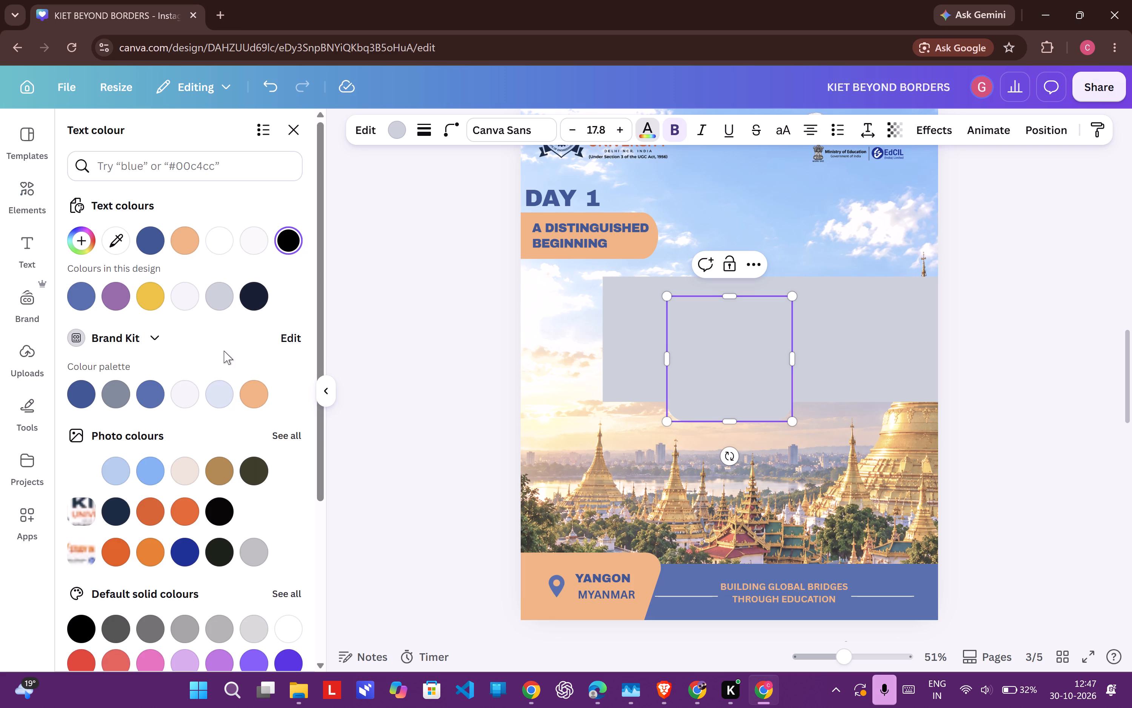
{"action": "left_click", "coordinate": [156, 393]}
{"action": "left_click", "coordinate": [80, 401]}
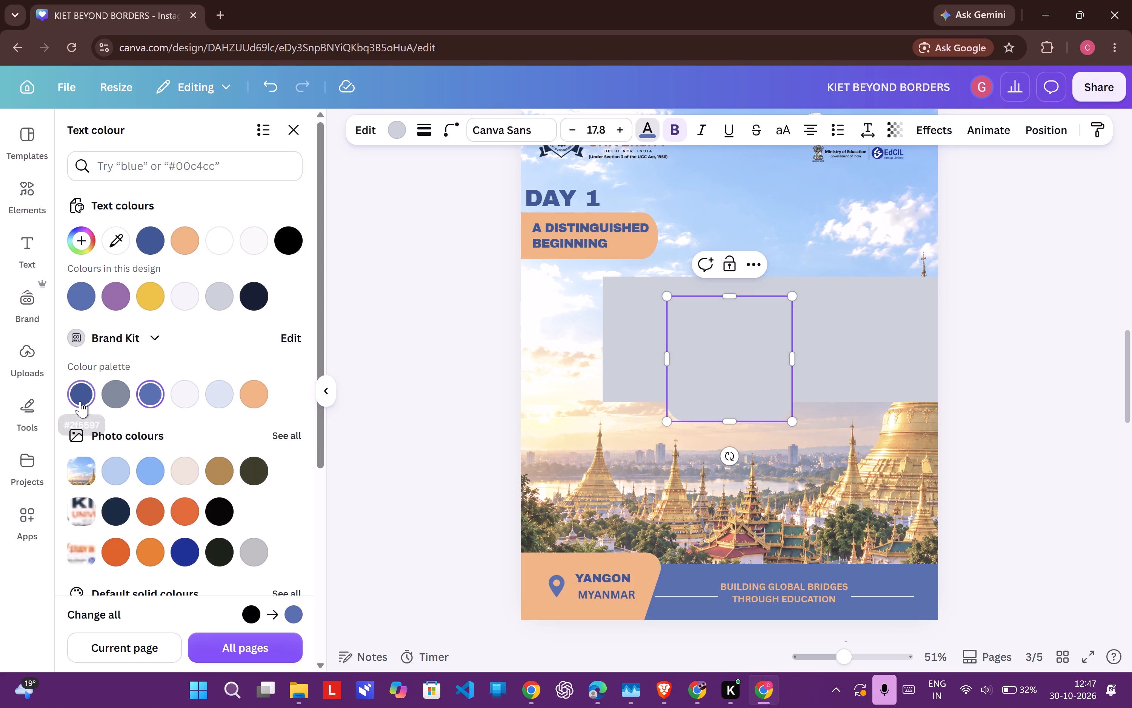
{"action": "left_click", "coordinate": [368, 522]}
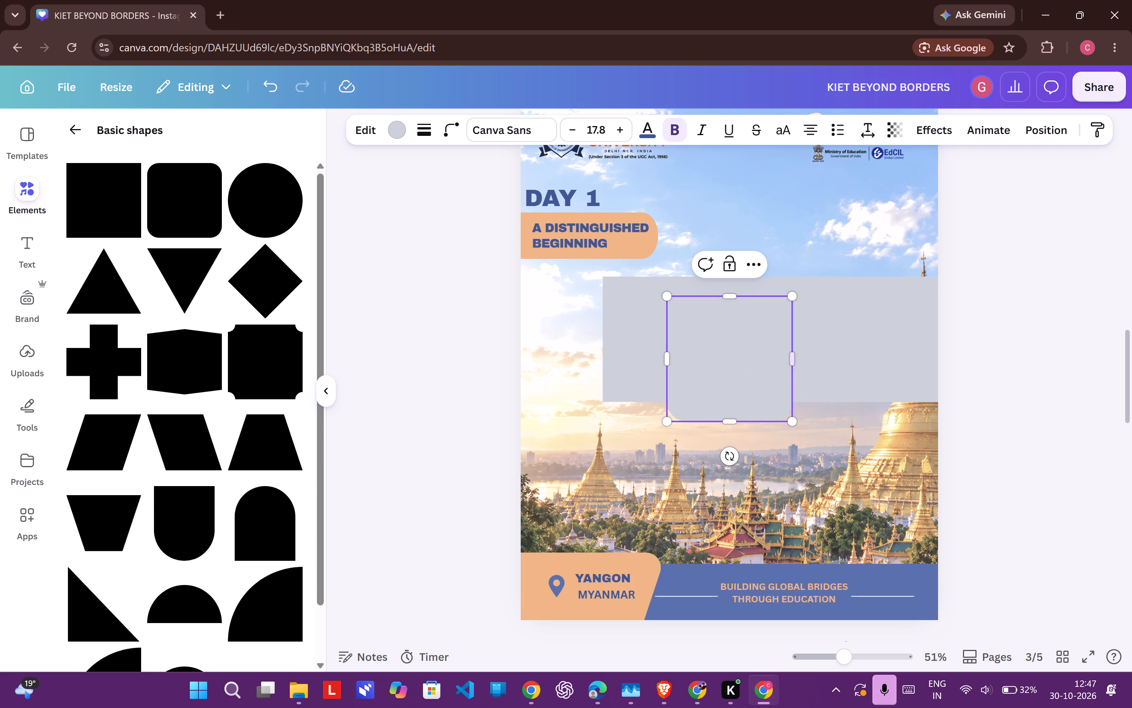
Move the rounded square onto the left end of the wide grey rectangle.
{"action": "left_click_drag", "start_coordinate": [727, 360], "coordinate": [683, 332]}
{"action": "left_click_drag", "start_coordinate": [747, 336], "coordinate": [663, 299]}
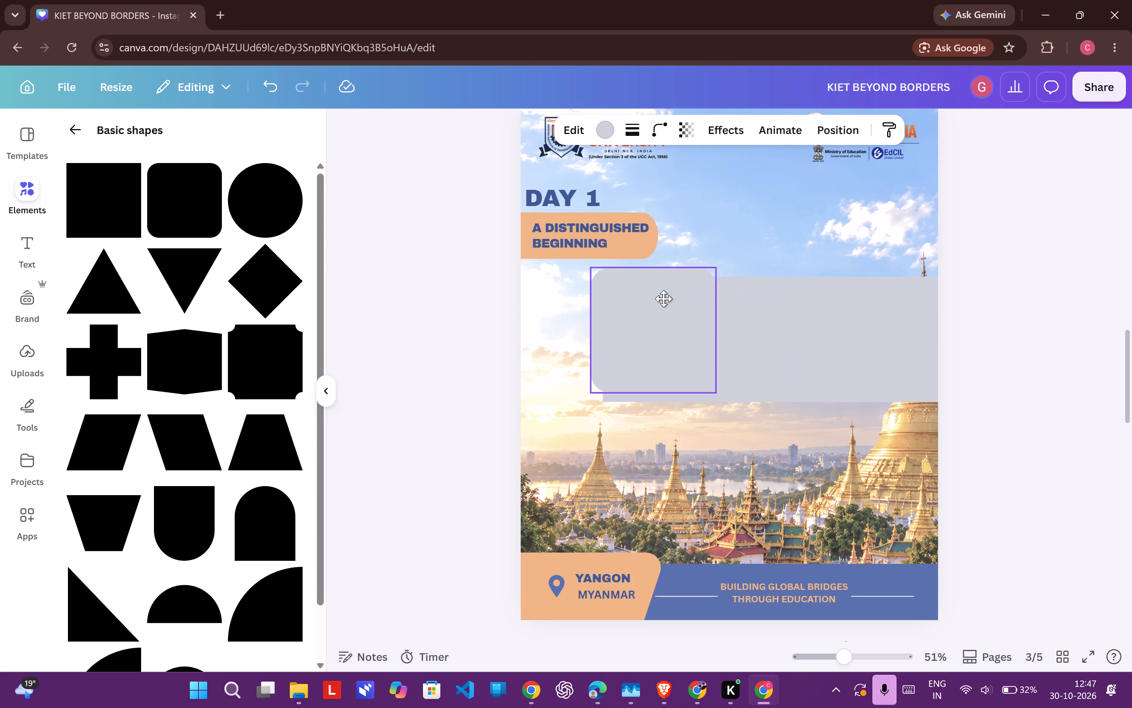
{"action": "left_click_drag", "start_coordinate": [663, 299], "coordinate": [694, 320]}
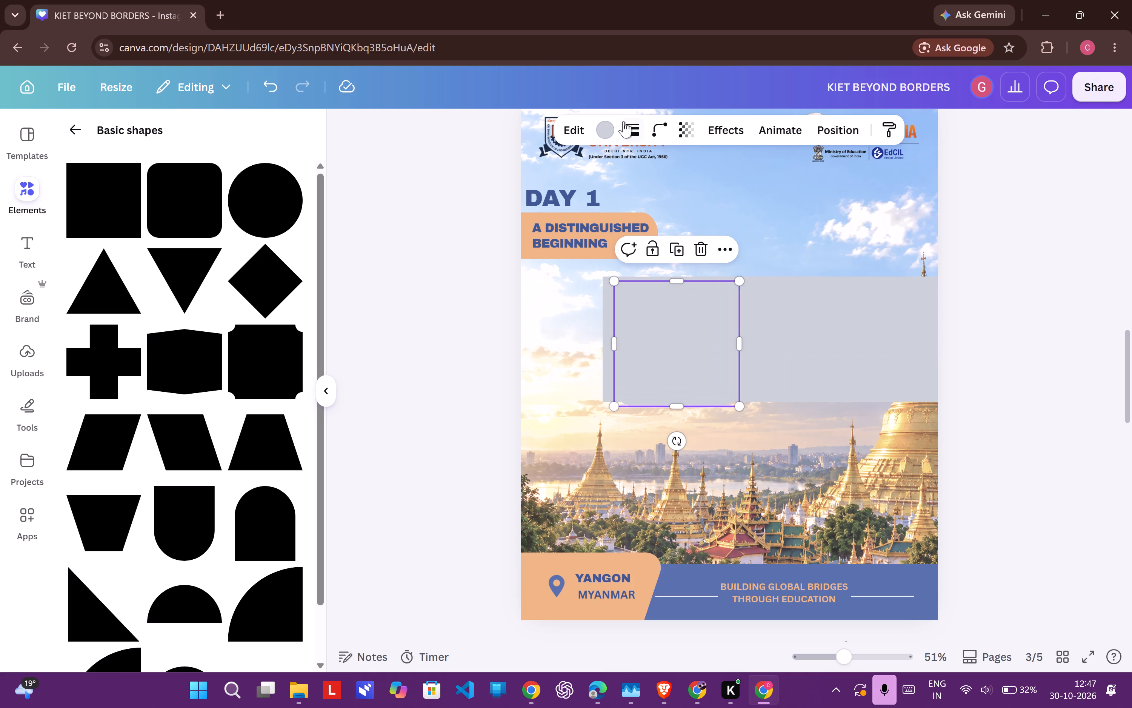
Fill the rounded square with the dark blue of the Brand Kit palette.
{"action": "left_click", "coordinate": [606, 123]}
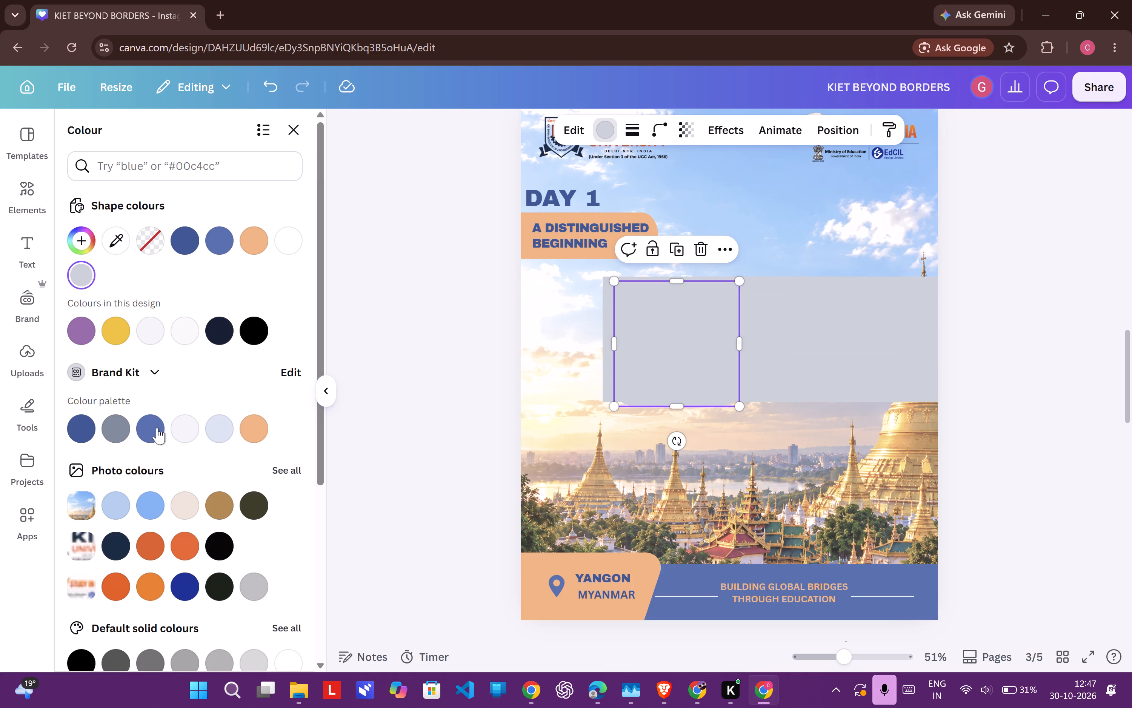
{"action": "left_click", "coordinate": [77, 433]}
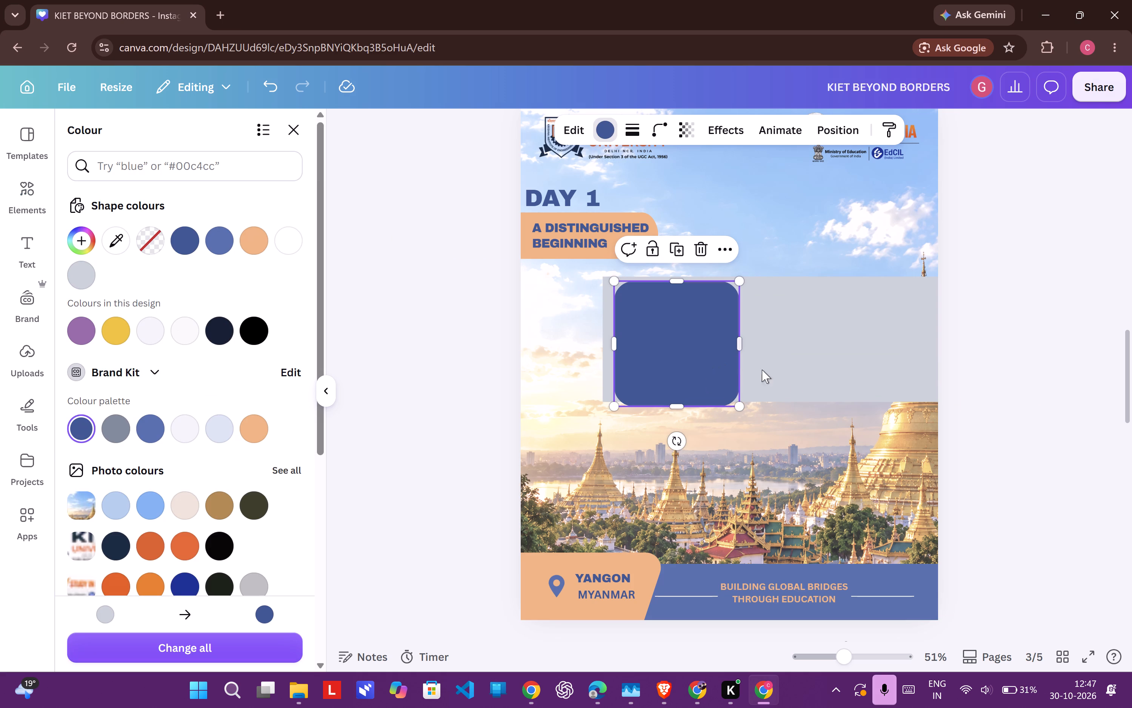
{"action": "left_click", "coordinate": [995, 389]}
Set the corner rounding of the wide grey rectangle to about 68.
{"action": "left_click", "coordinate": [797, 358]}
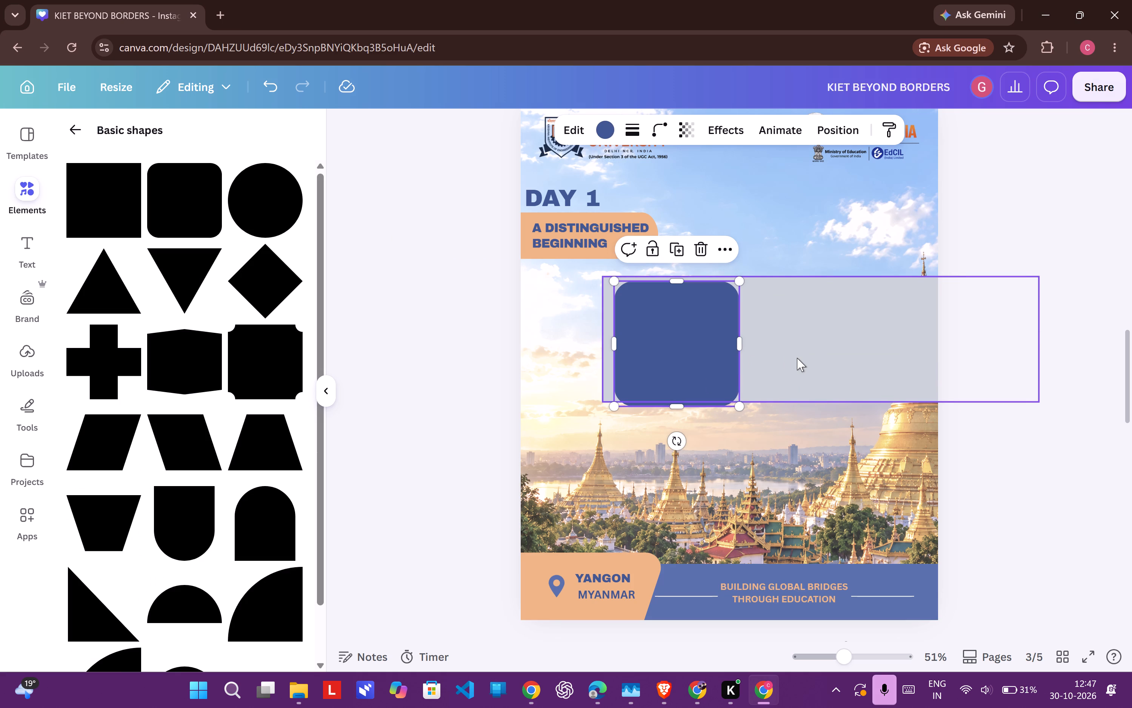
{"action": "left_click_drag", "start_coordinate": [666, 135], "coordinate": [597, 173]}
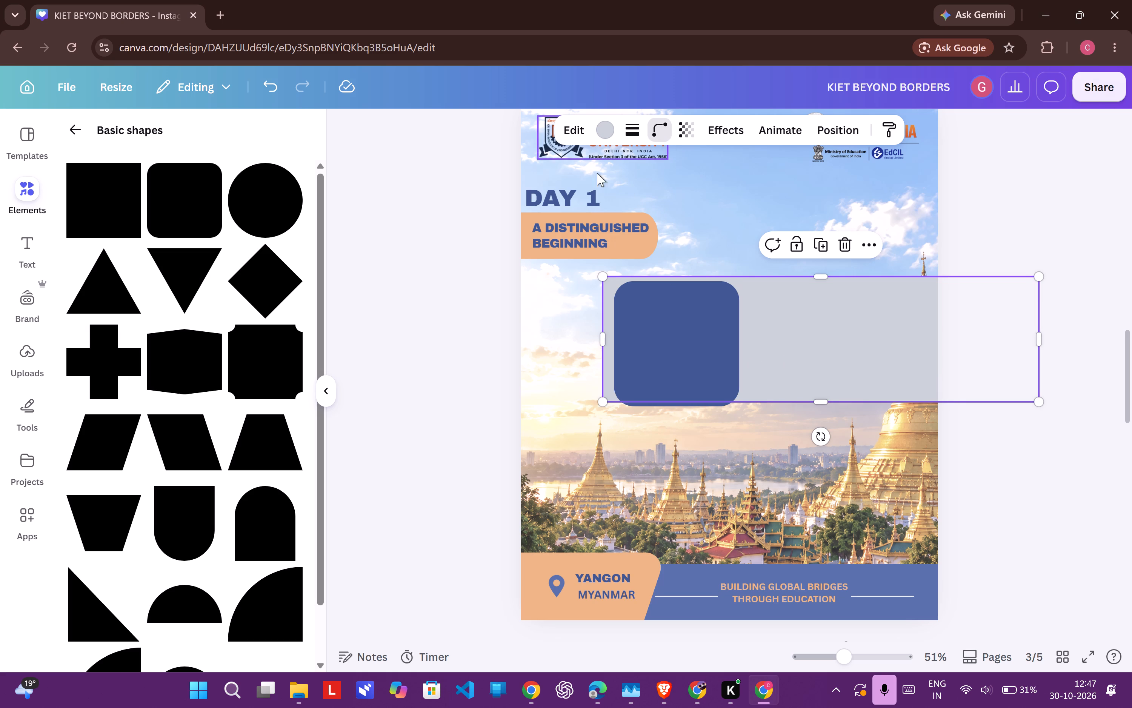
{"action": "left_click_drag", "start_coordinate": [597, 173], "coordinate": [662, 129]}
{"action": "left_click", "coordinate": [662, 129]}
{"action": "double_click", "coordinate": [662, 129]}
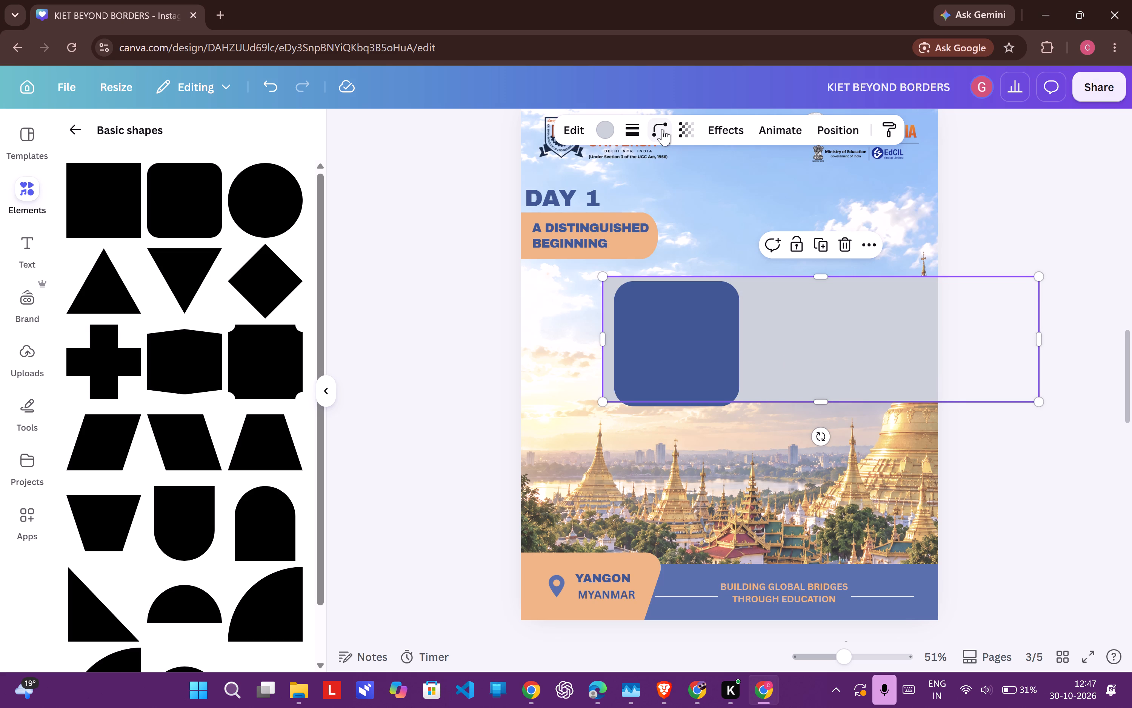
{"action": "left_click", "coordinate": [662, 130]}
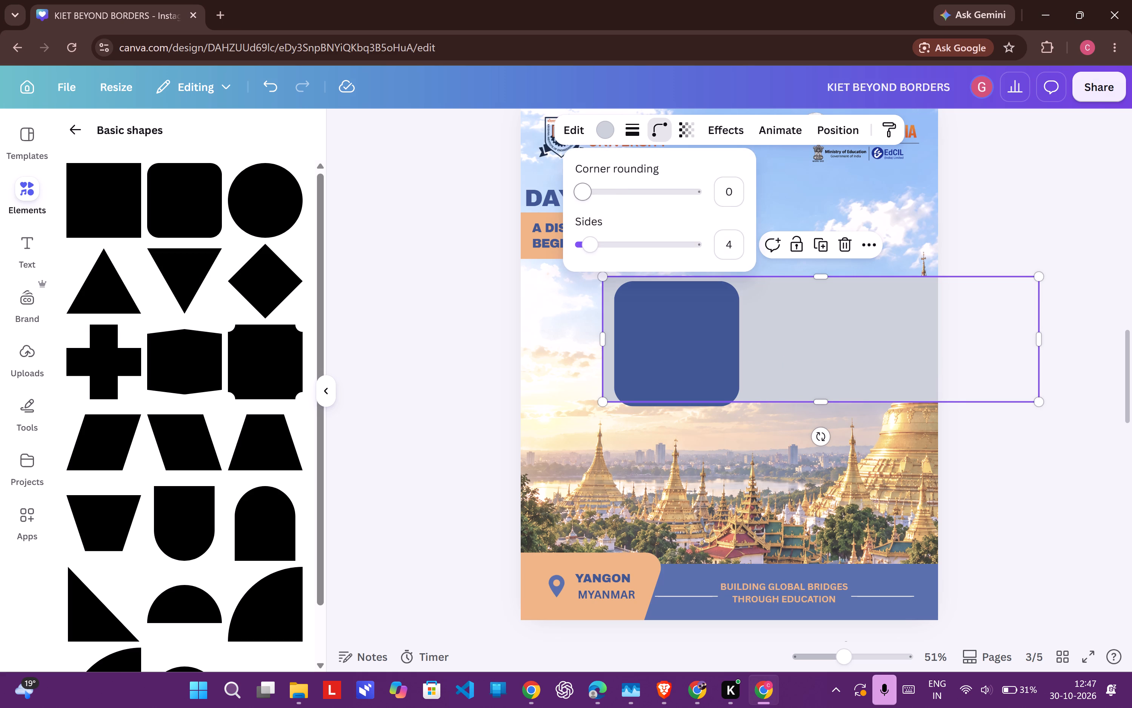
{"action": "left_click_drag", "start_coordinate": [587, 192], "coordinate": [656, 224]}
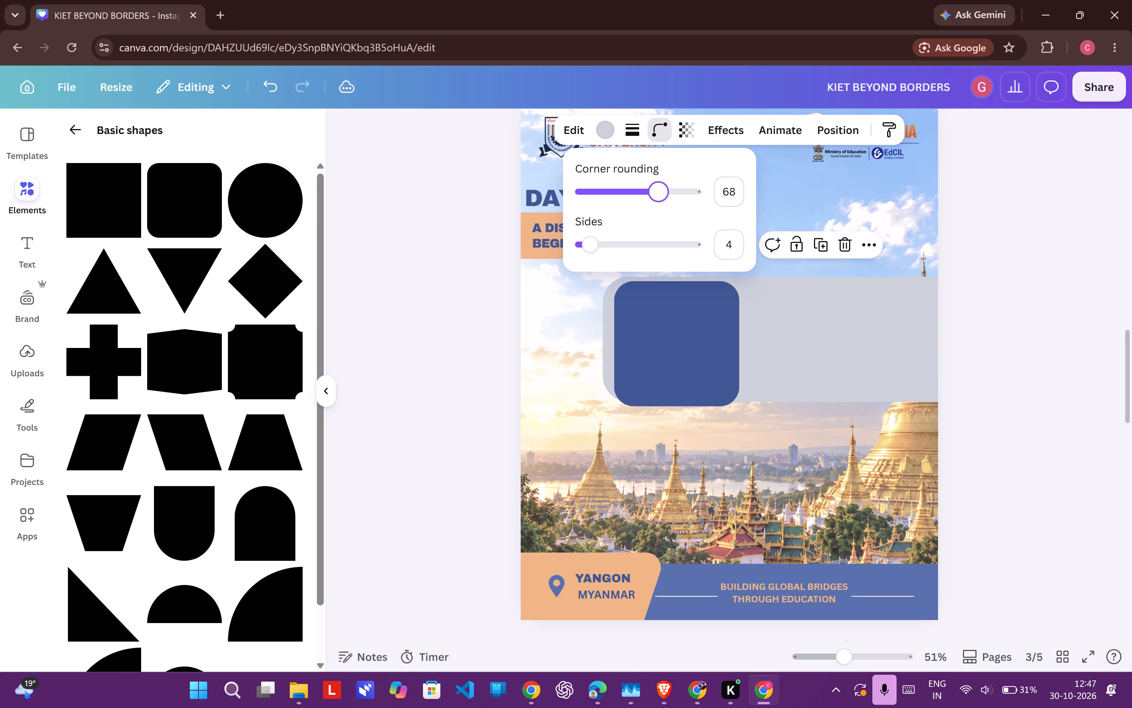
{"action": "left_click_drag", "start_coordinate": [656, 224], "coordinate": [654, 224]}
Shorten the blue rounded square to fit within the grey rectangle and centre it vertically near the rectangle's rounded left end.
{"action": "left_click", "coordinate": [696, 351]}
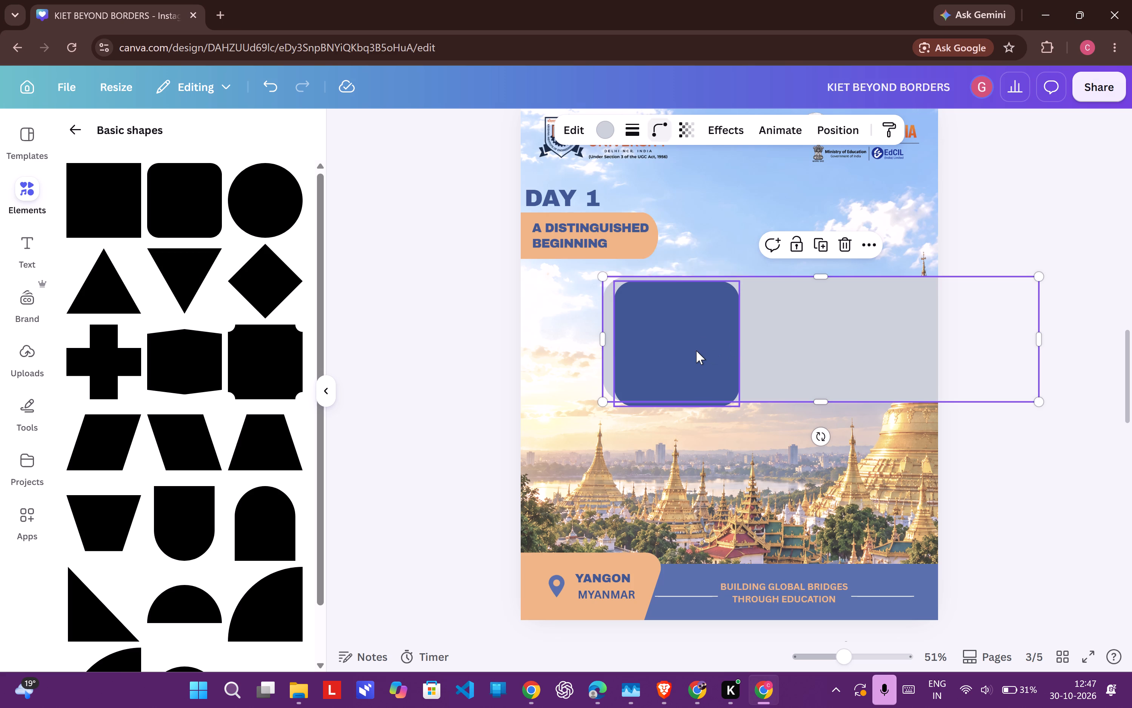
{"action": "left_click_drag", "start_coordinate": [671, 403], "coordinate": [674, 399]}
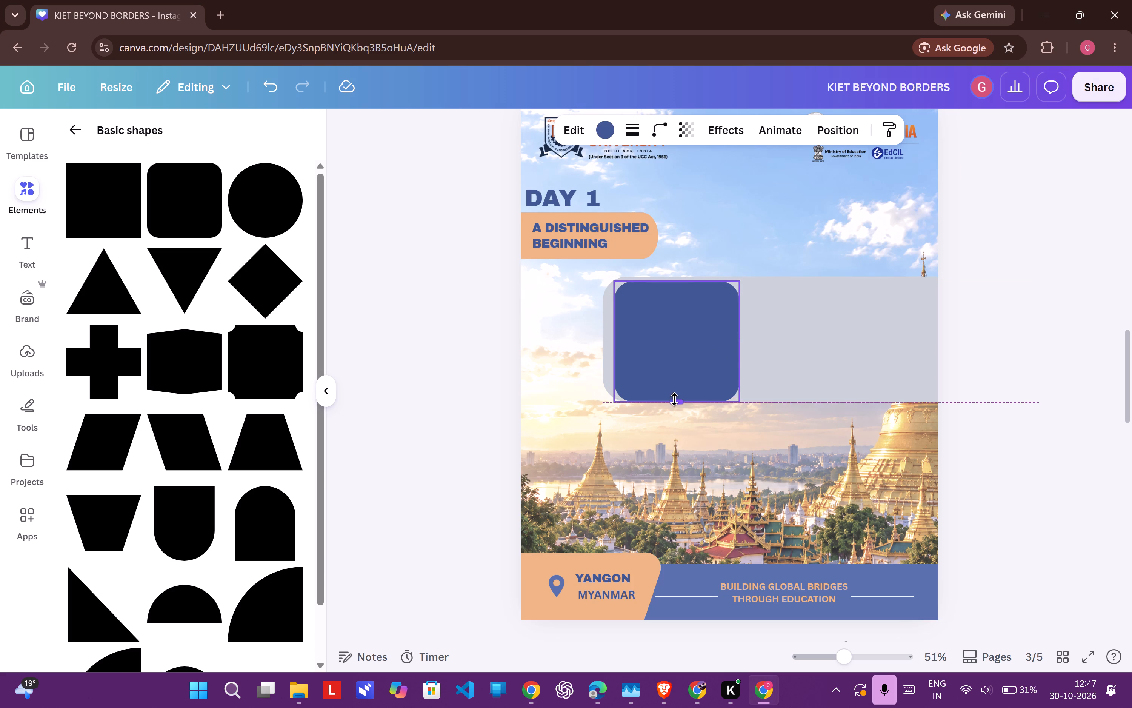
{"action": "left_click_drag", "start_coordinate": [674, 399], "coordinate": [675, 394]}
{"action": "left_click_drag", "start_coordinate": [702, 334], "coordinate": [699, 333]}
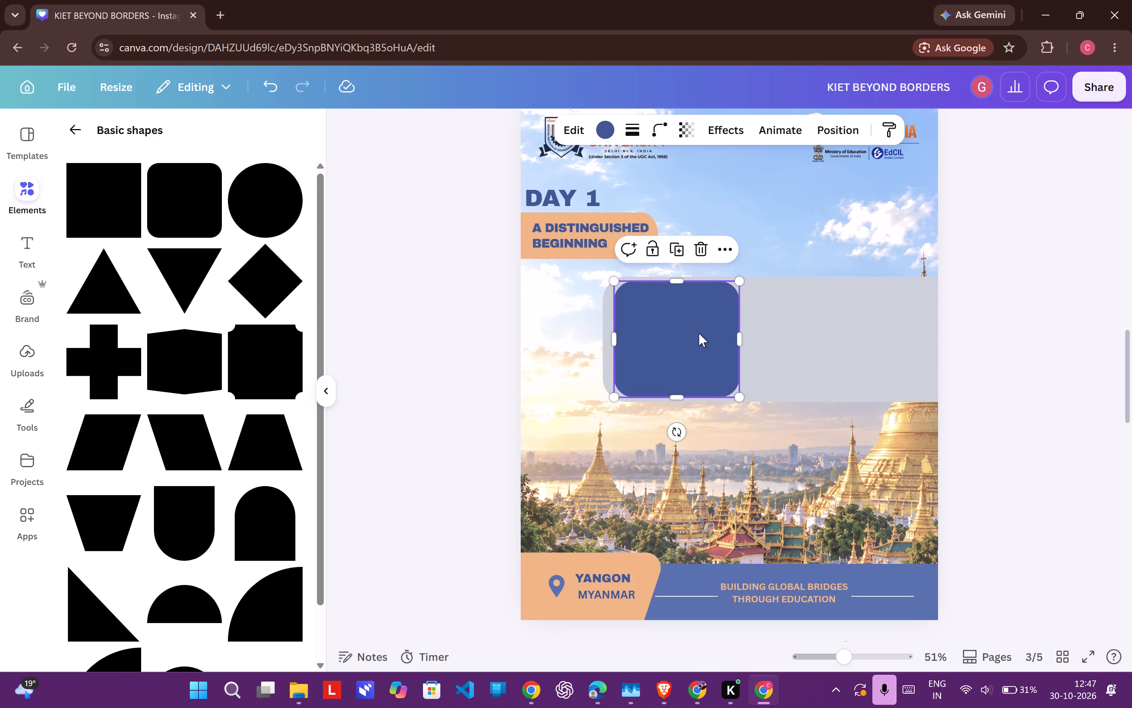
{"action": "left_click_drag", "start_coordinate": [699, 333], "coordinate": [696, 336]}
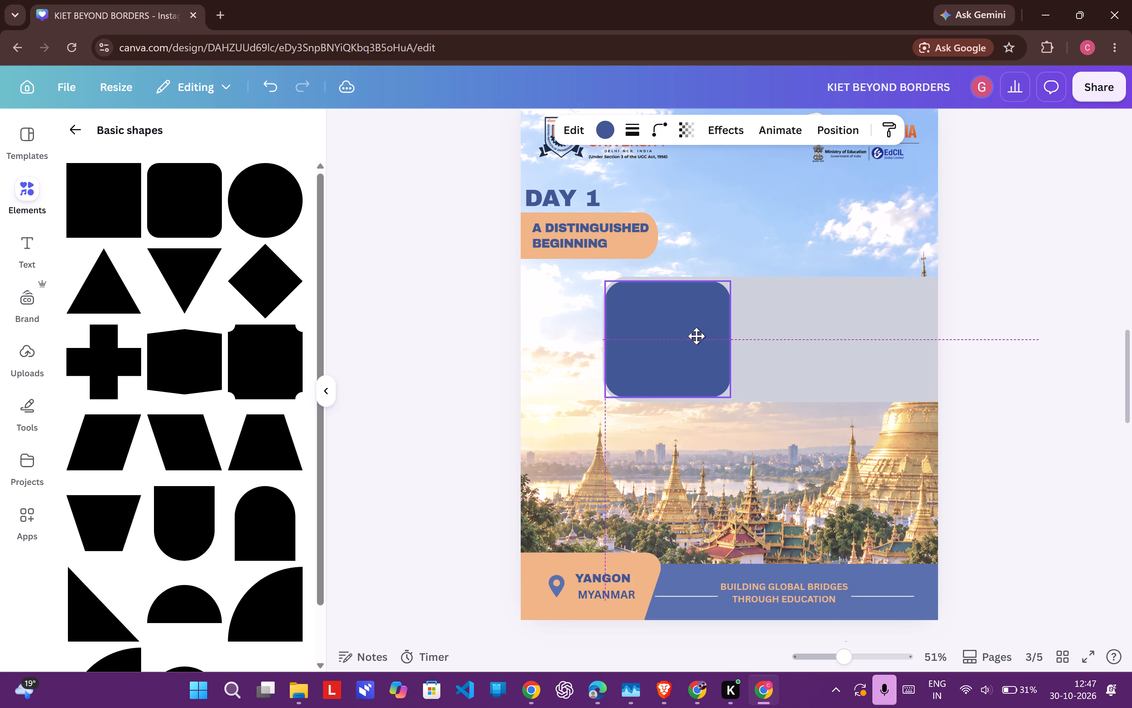
{"action": "left_click_drag", "start_coordinate": [696, 336], "coordinate": [697, 336]}
{"action": "left_click", "coordinate": [1070, 352]}
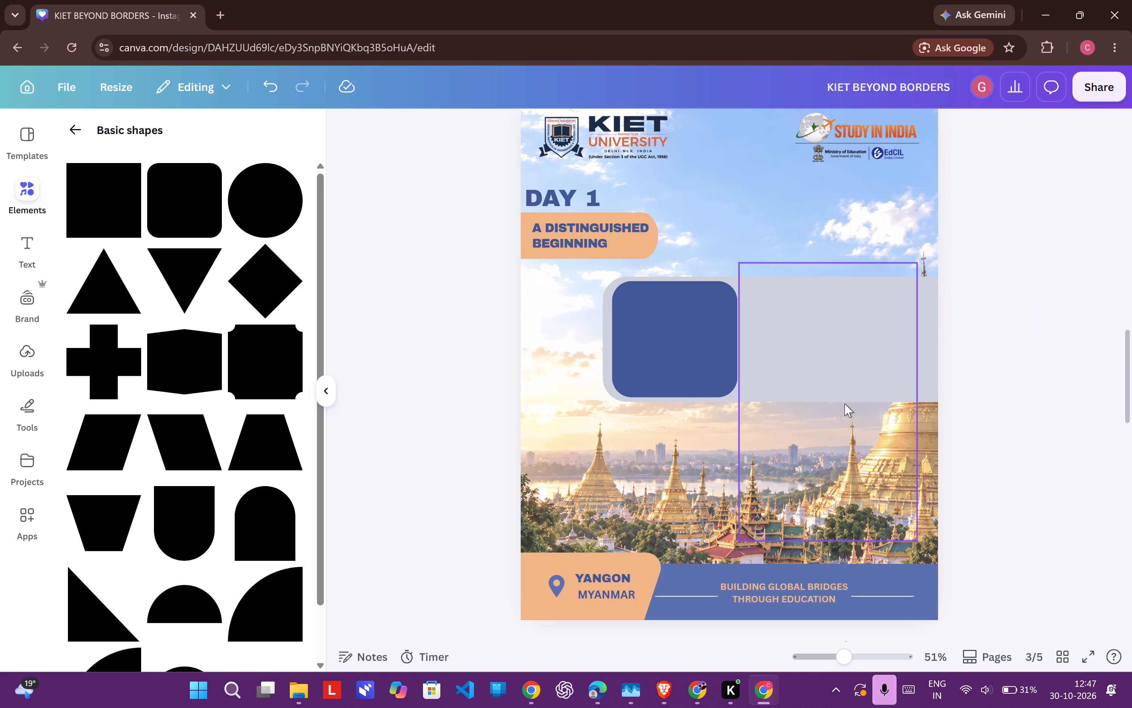
Duplicate the wide grey rectangle and place the copy just below the original, extending past the page's left edge.
{"action": "left_click", "coordinate": [861, 377]}
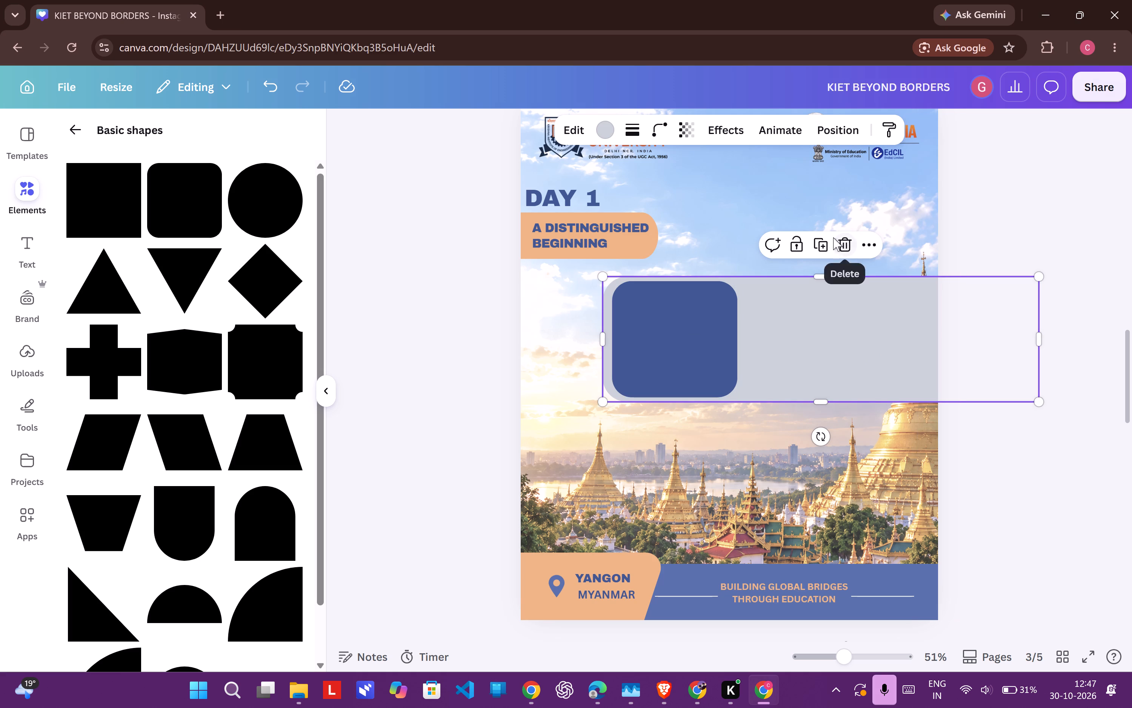
{"action": "left_click", "coordinate": [825, 242]}
{"action": "left_click_drag", "start_coordinate": [820, 344], "coordinate": [693, 496]}
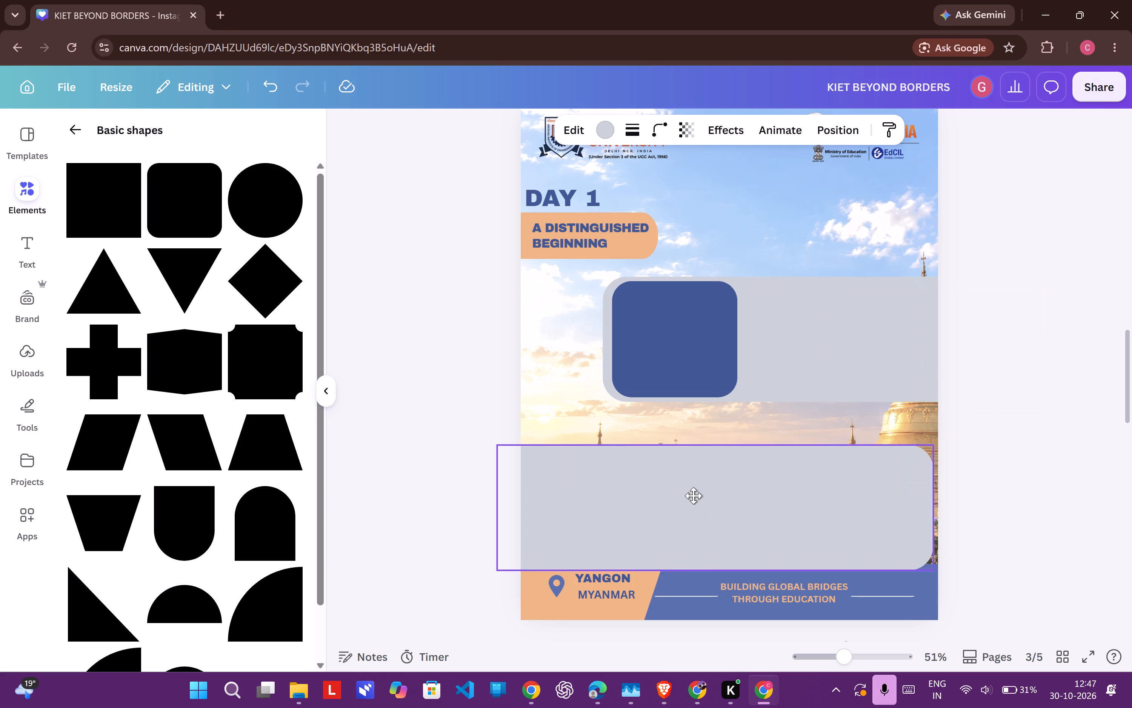
{"action": "left_click_drag", "start_coordinate": [693, 496], "coordinate": [670, 472]}
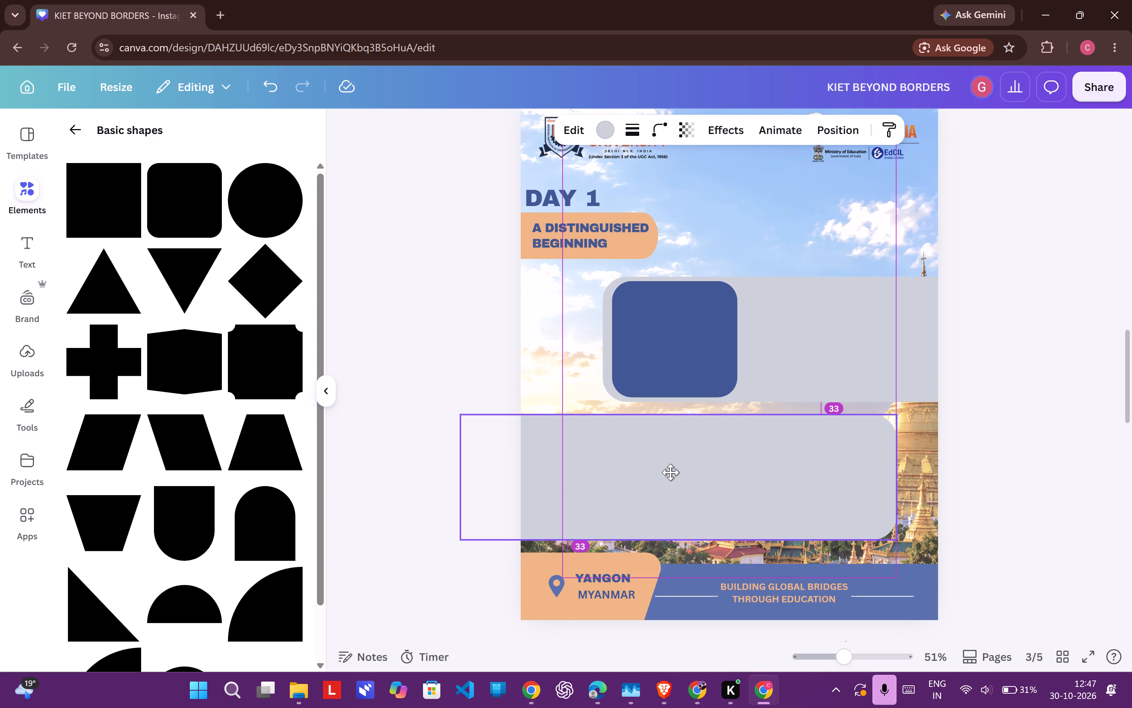
{"action": "left_click_drag", "start_coordinate": [670, 472], "coordinate": [657, 476]}
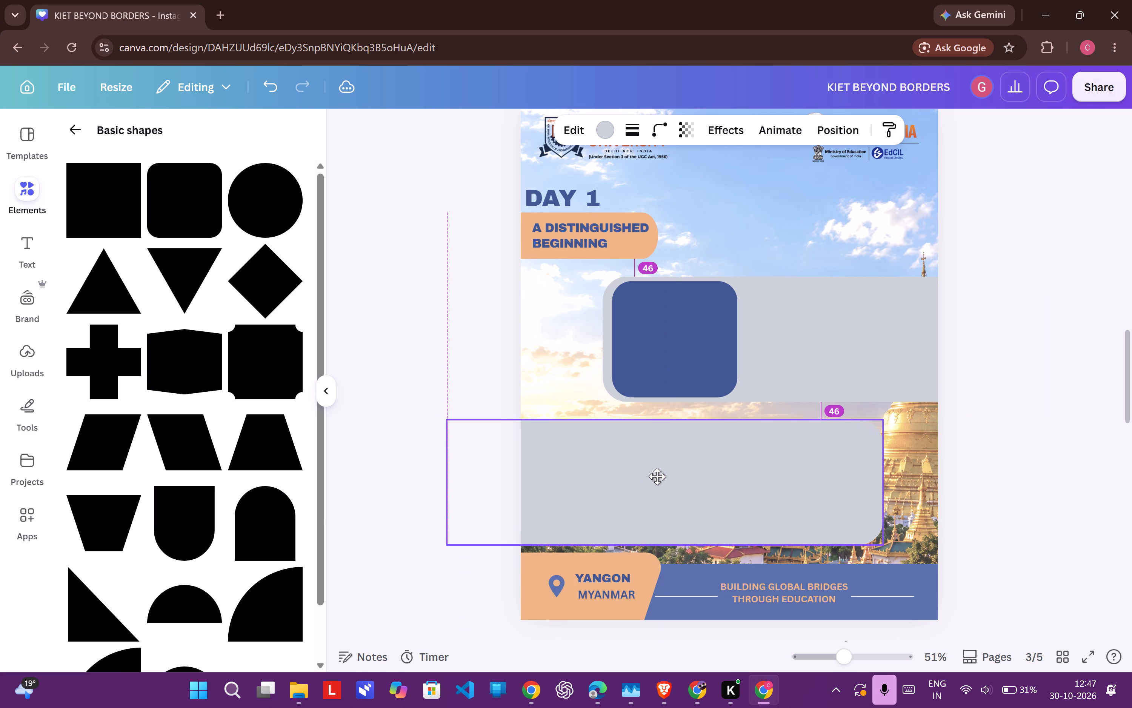
{"action": "left_click_drag", "start_coordinate": [657, 476], "coordinate": [659, 472]}
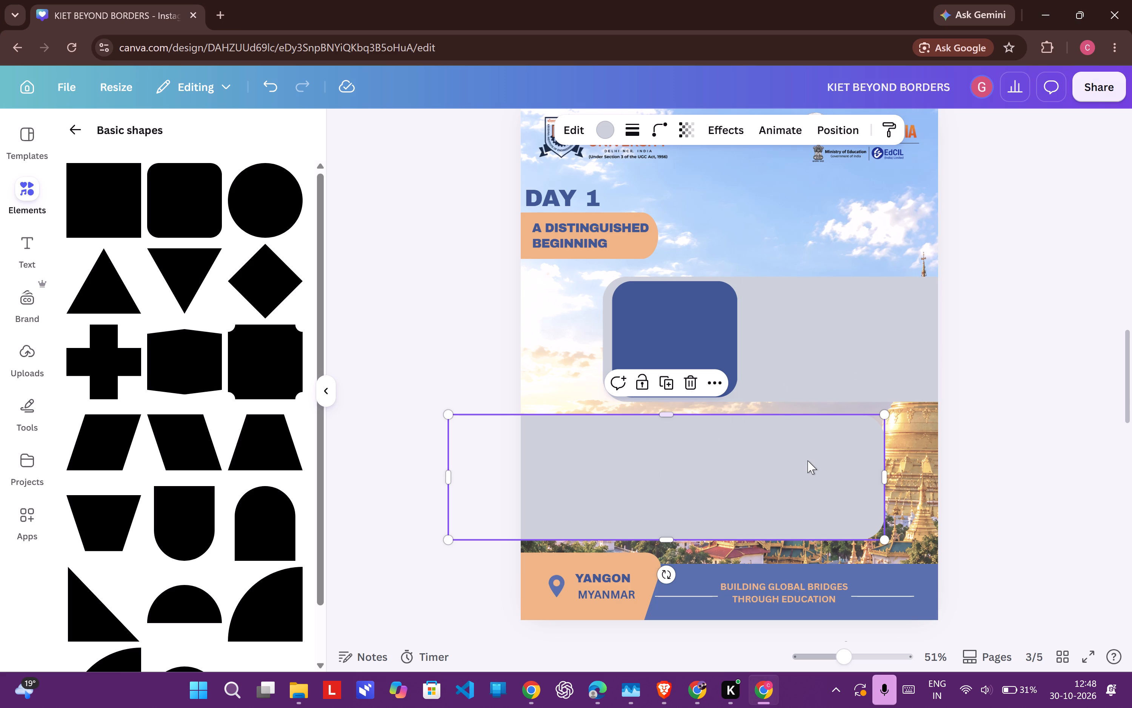
{"action": "left_click_drag", "start_coordinate": [807, 460], "coordinate": [788, 454]}
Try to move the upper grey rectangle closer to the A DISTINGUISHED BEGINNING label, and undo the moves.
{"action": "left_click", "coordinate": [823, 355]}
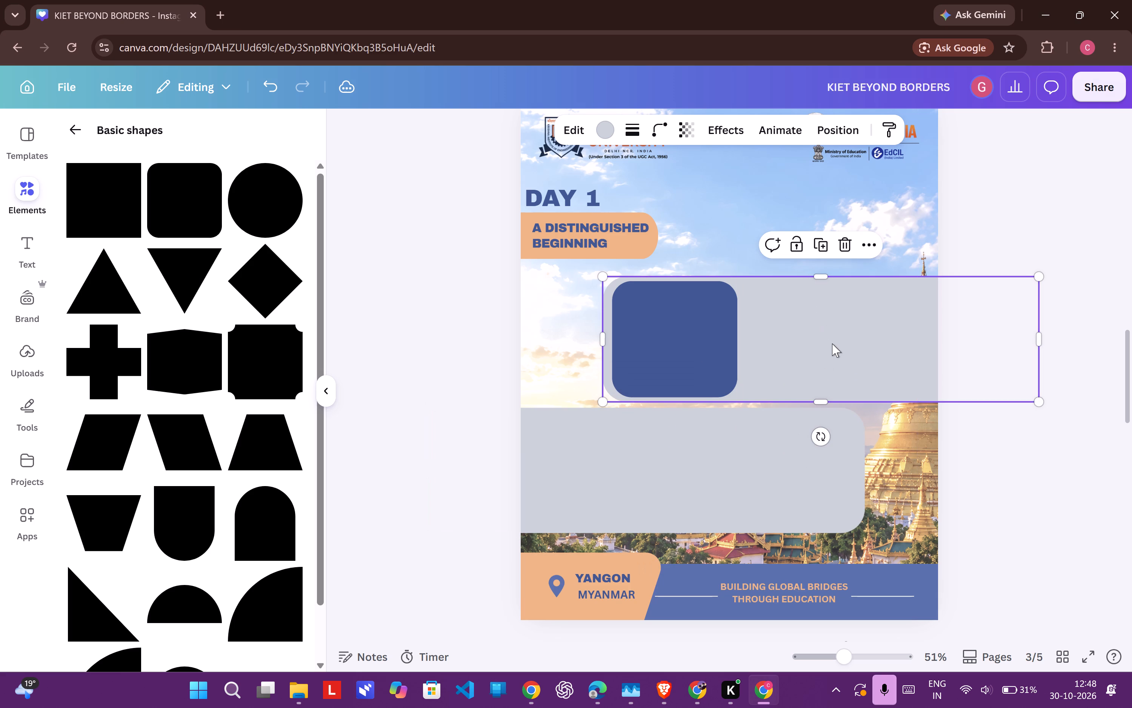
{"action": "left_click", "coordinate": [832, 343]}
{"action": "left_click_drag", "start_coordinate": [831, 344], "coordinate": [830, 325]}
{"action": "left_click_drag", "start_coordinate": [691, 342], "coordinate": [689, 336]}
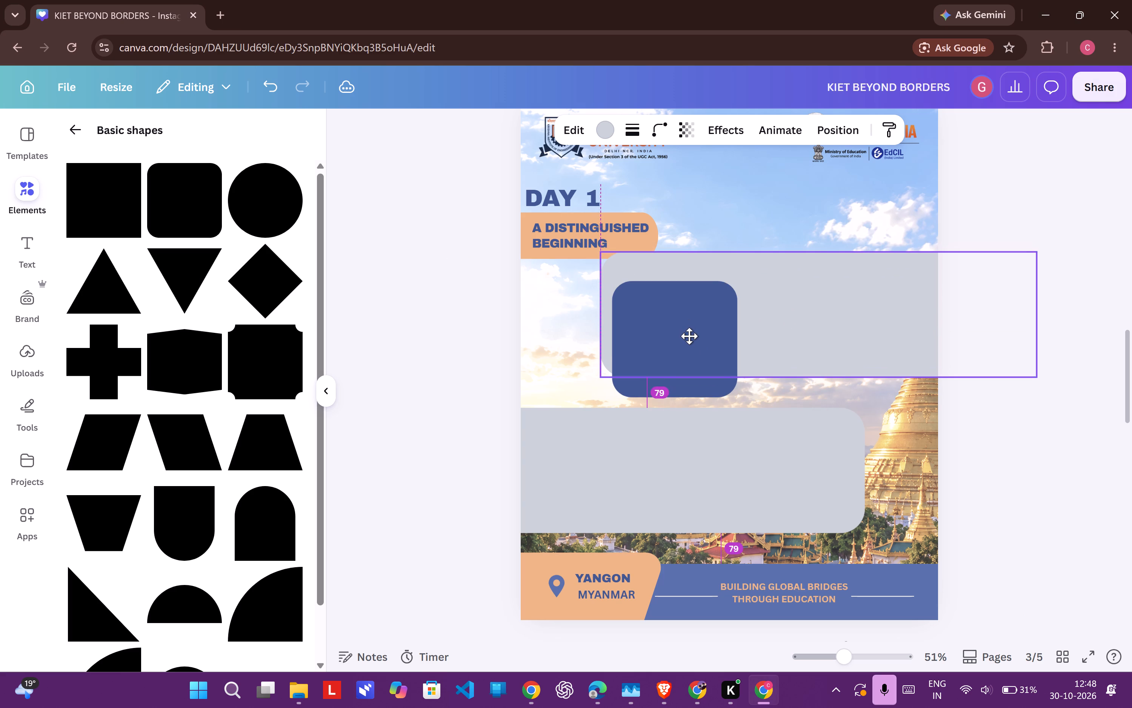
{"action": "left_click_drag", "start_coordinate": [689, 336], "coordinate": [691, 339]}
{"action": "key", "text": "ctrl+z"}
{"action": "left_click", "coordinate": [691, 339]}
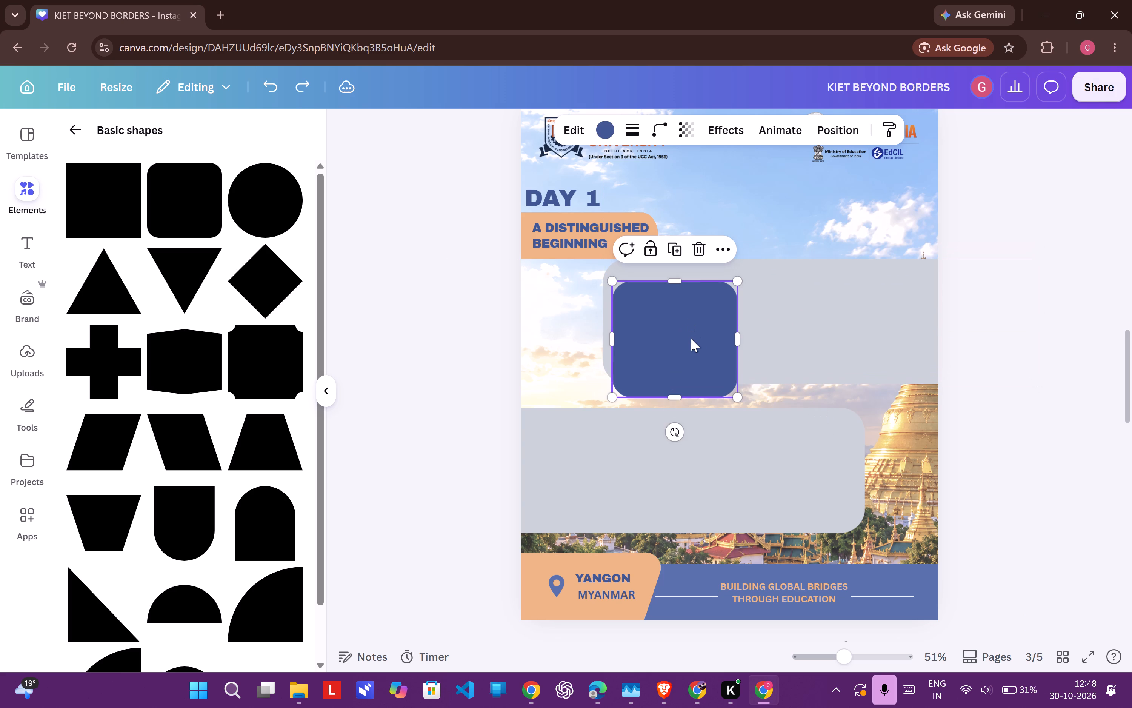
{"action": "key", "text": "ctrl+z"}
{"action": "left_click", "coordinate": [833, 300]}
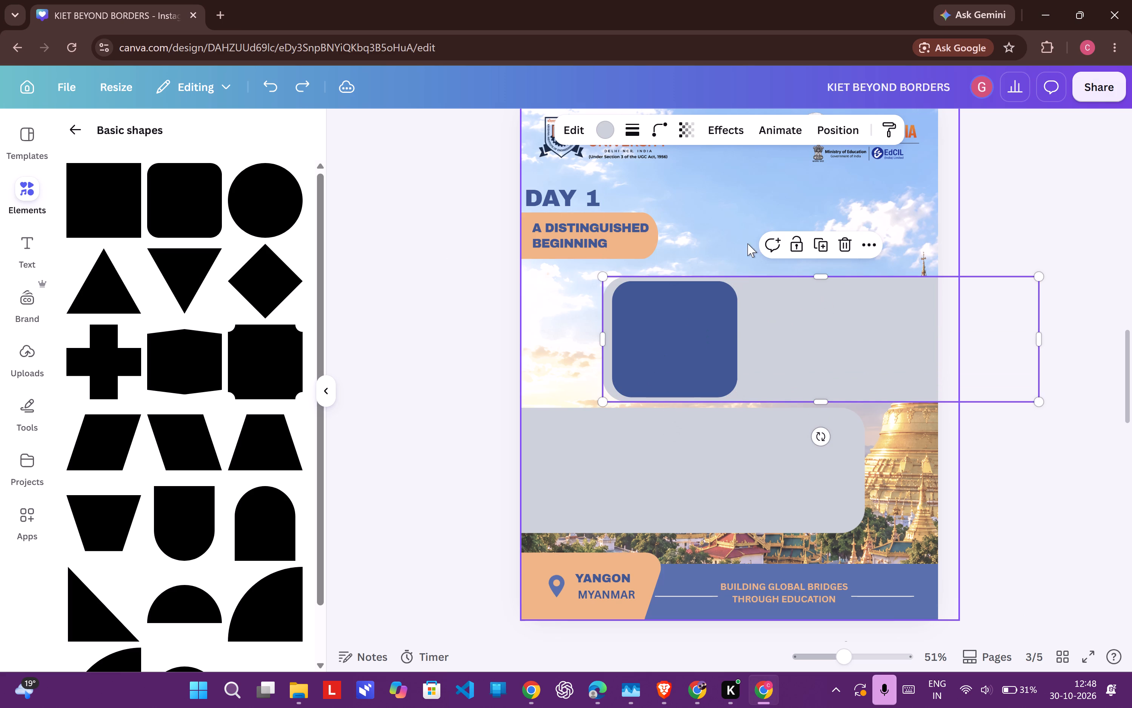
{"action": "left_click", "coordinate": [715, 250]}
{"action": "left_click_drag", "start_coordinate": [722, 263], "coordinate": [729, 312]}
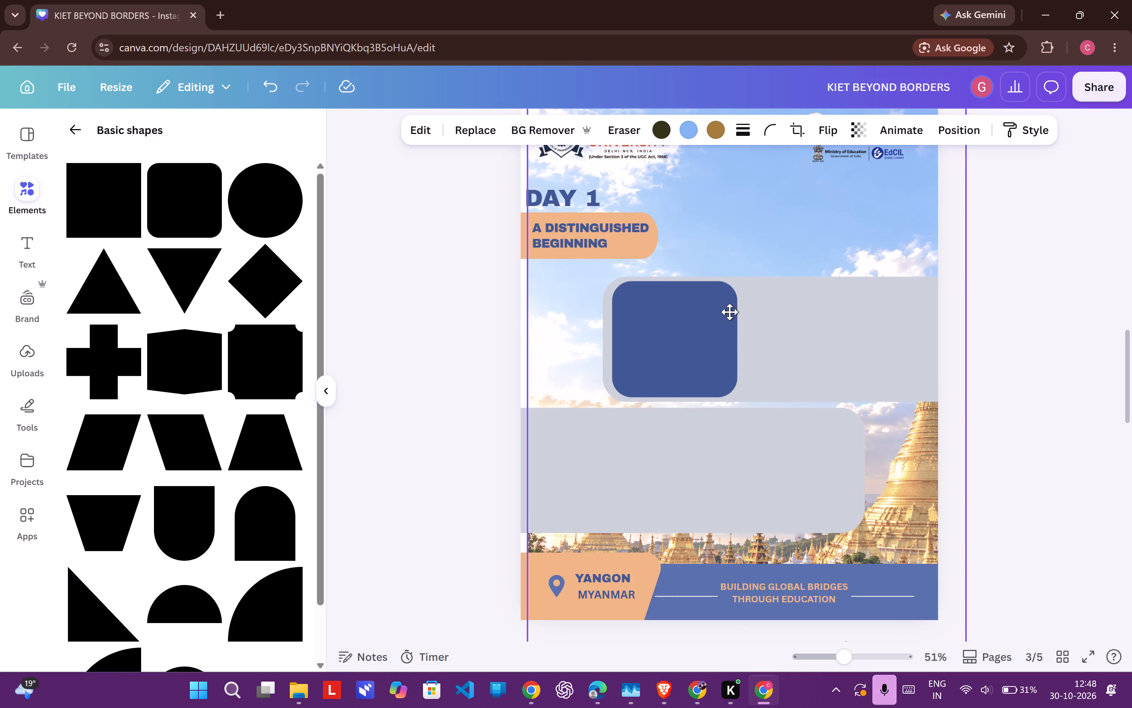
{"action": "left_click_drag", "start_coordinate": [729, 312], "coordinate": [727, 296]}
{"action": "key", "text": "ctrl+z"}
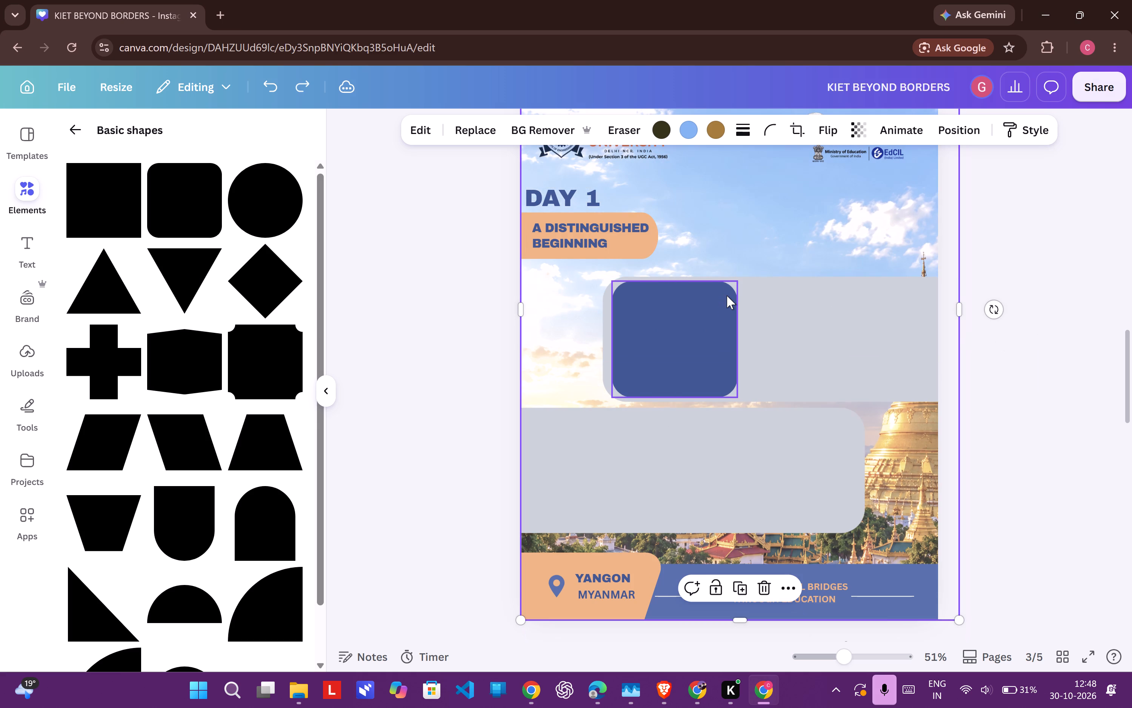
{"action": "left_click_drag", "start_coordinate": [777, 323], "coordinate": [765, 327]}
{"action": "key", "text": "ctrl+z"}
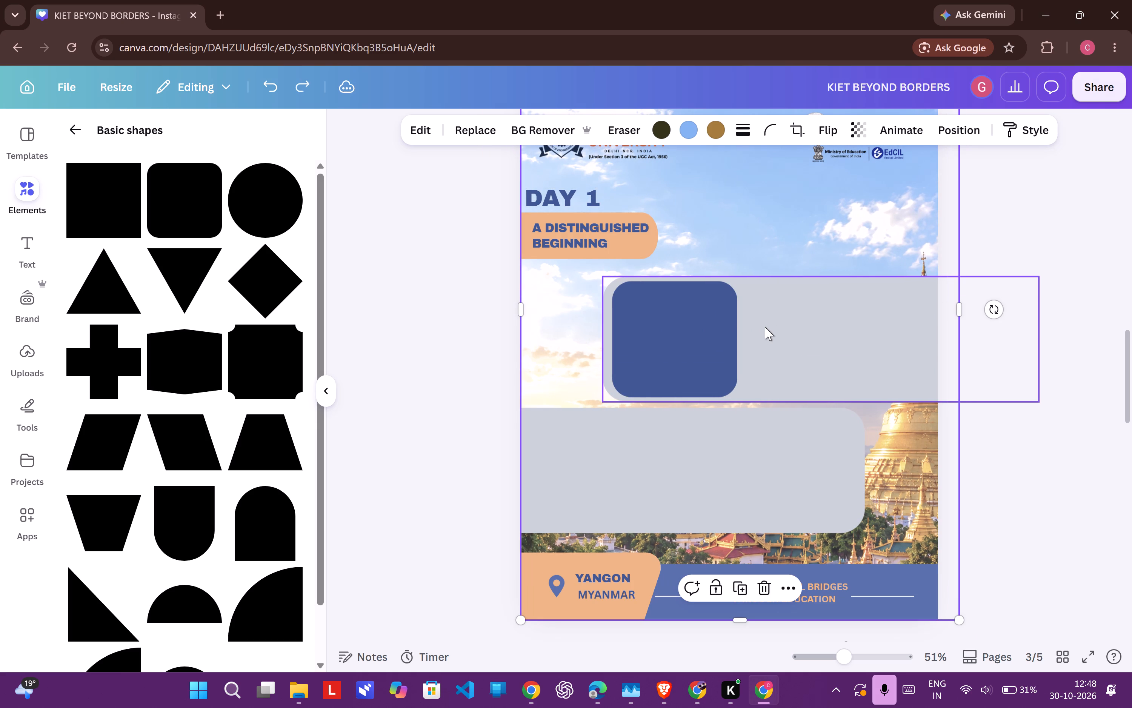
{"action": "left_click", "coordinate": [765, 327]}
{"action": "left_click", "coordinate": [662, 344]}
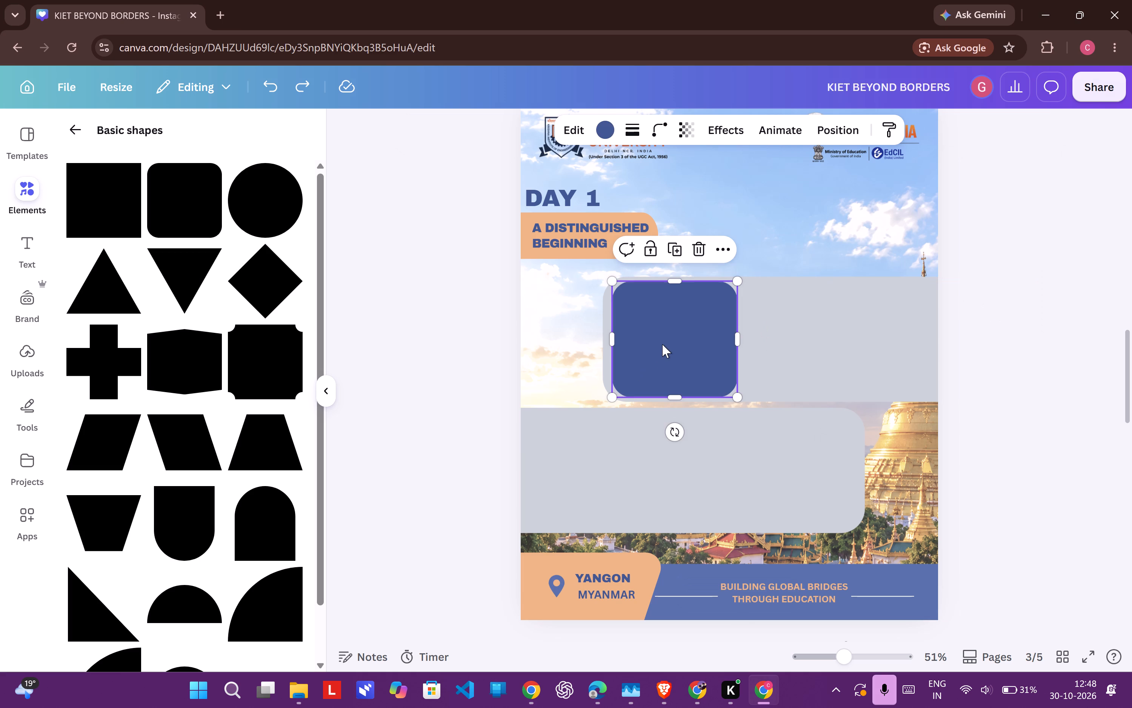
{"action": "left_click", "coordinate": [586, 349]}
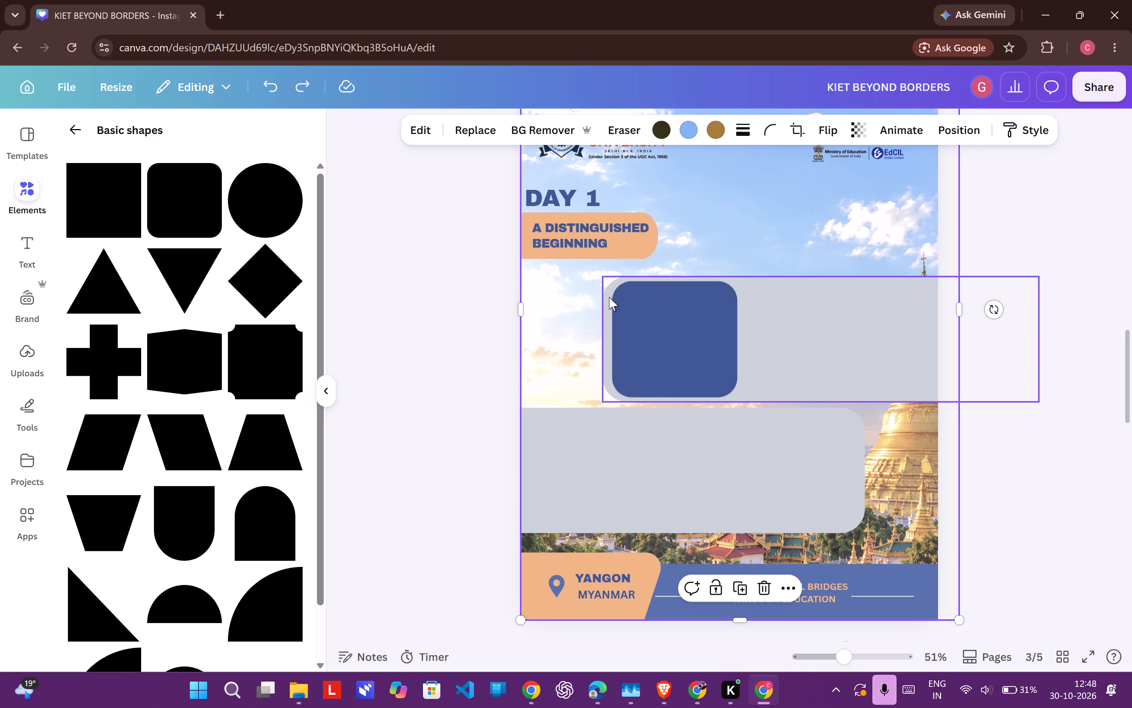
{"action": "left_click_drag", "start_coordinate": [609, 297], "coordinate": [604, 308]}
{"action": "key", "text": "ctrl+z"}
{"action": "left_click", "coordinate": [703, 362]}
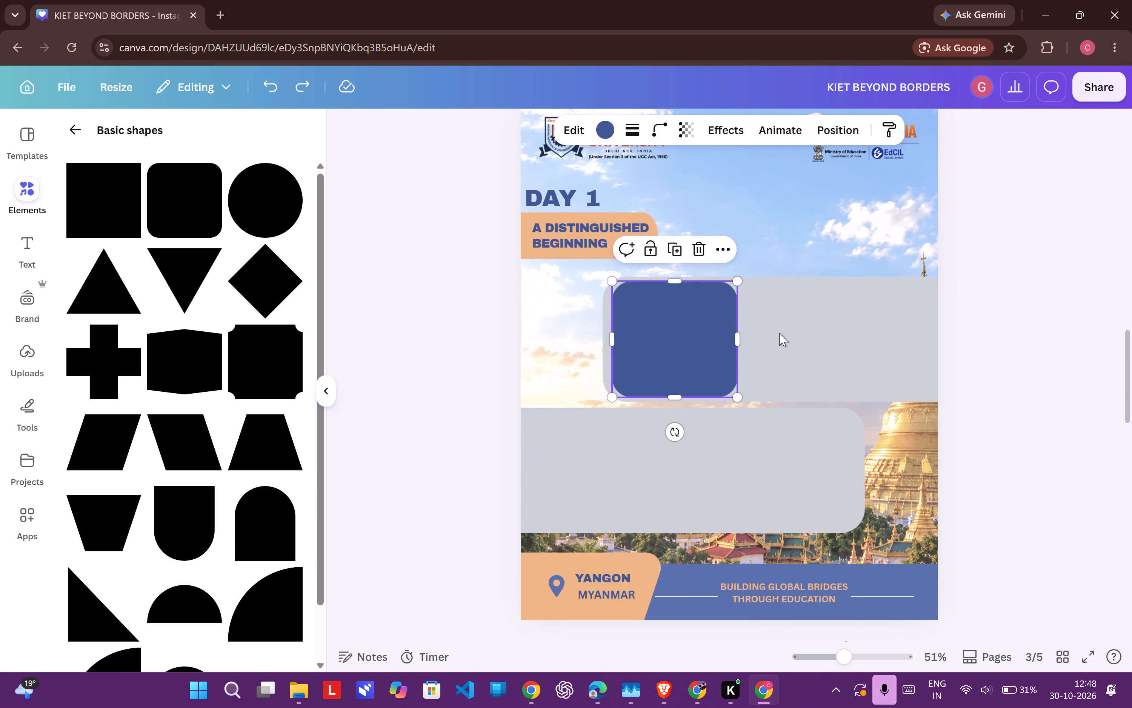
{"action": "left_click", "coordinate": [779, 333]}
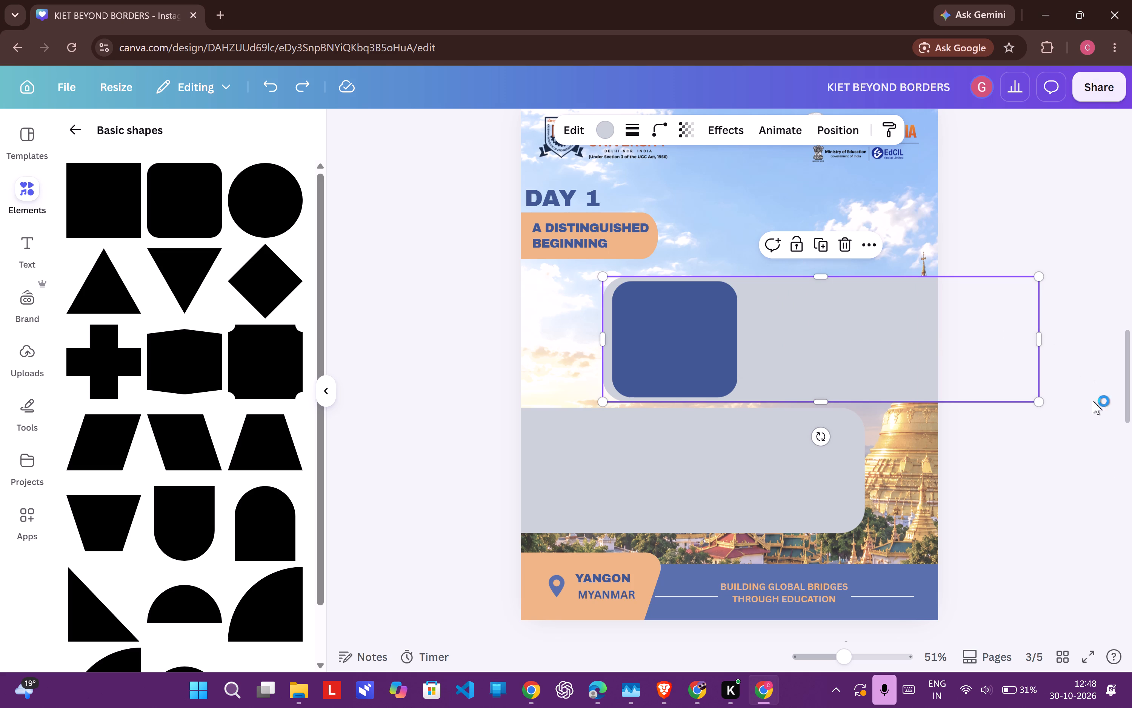
Select the upper grey rectangle and blue rounded square together and stretch the selection upward, level with the A DISTINGUISHED BEGINNING label.
{"action": "left_click", "coordinate": [1035, 535]}
{"action": "left_click_drag", "start_coordinate": [962, 312], "coordinate": [724, 346]}
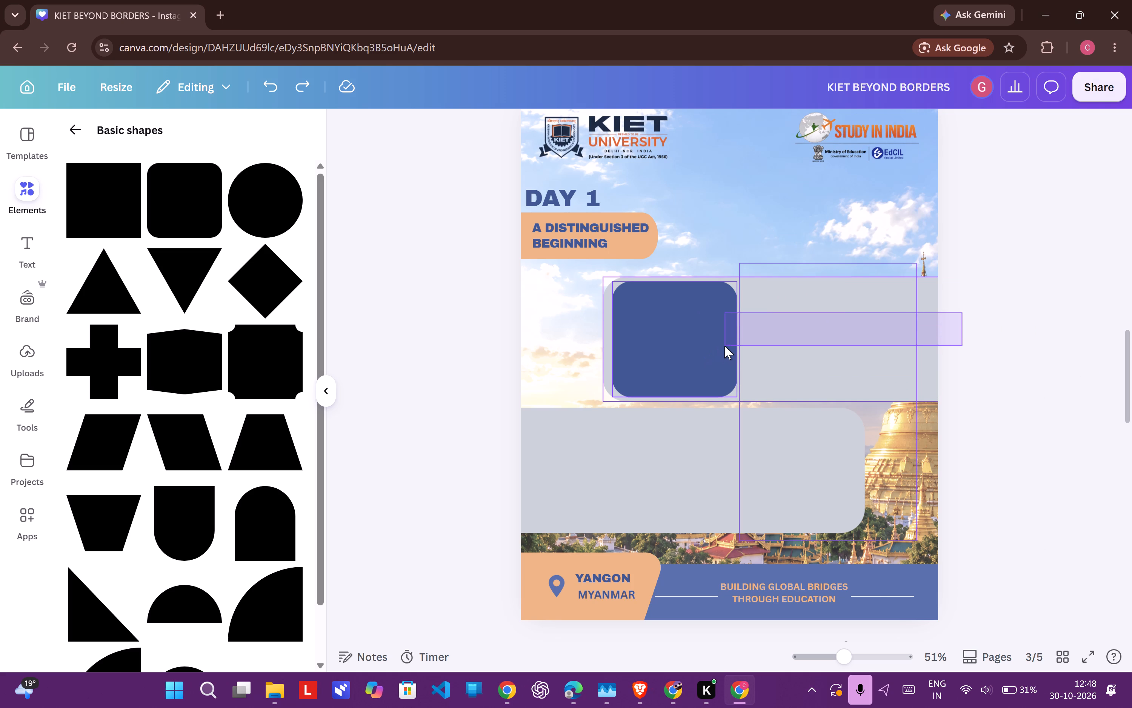
{"action": "left_click_drag", "start_coordinate": [724, 346], "coordinate": [704, 344]}
{"action": "scroll", "coordinate": [704, 344], "scroll_direction": "right", "scroll_amount": 1}
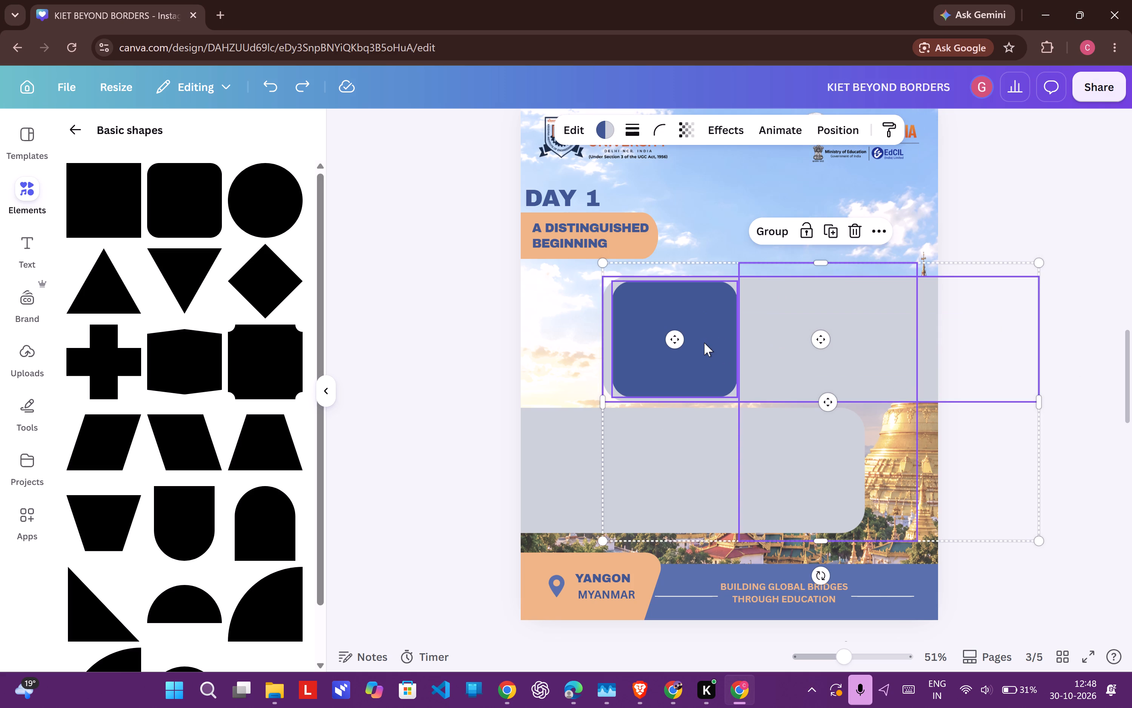
{"action": "scroll", "coordinate": [704, 343], "scroll_direction": "right", "scroll_amount": 1}
{"action": "left_click_drag", "start_coordinate": [839, 264], "coordinate": [838, 248]}
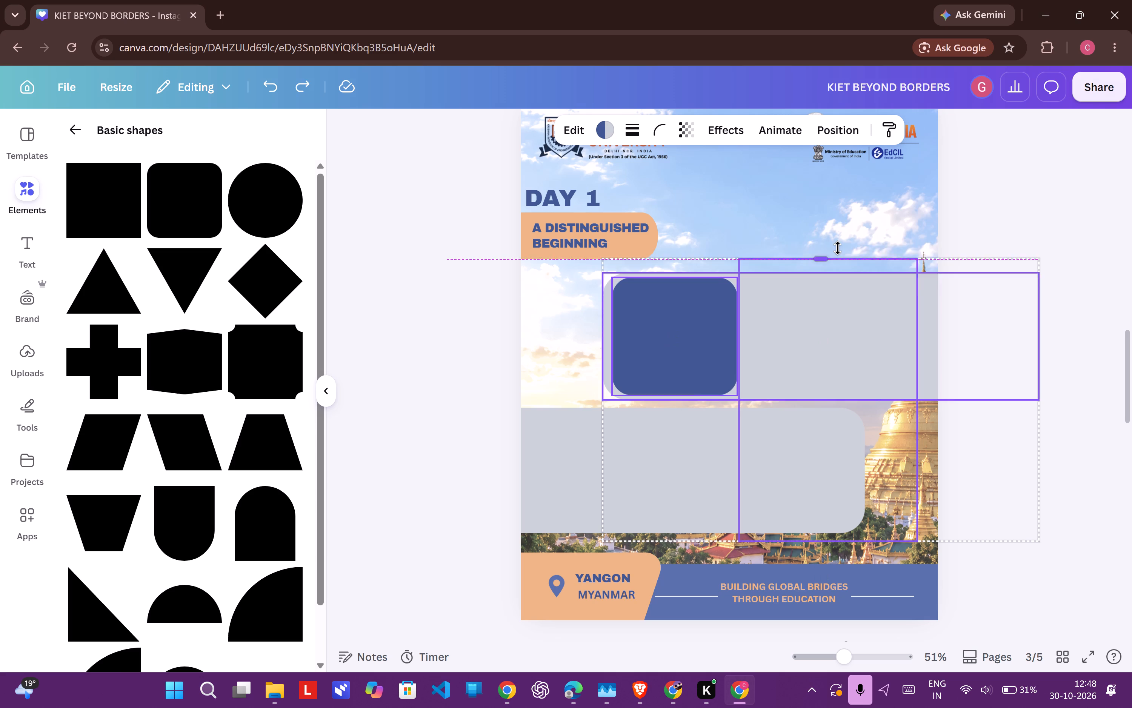
{"action": "left_click_drag", "start_coordinate": [838, 248], "coordinate": [839, 242]}
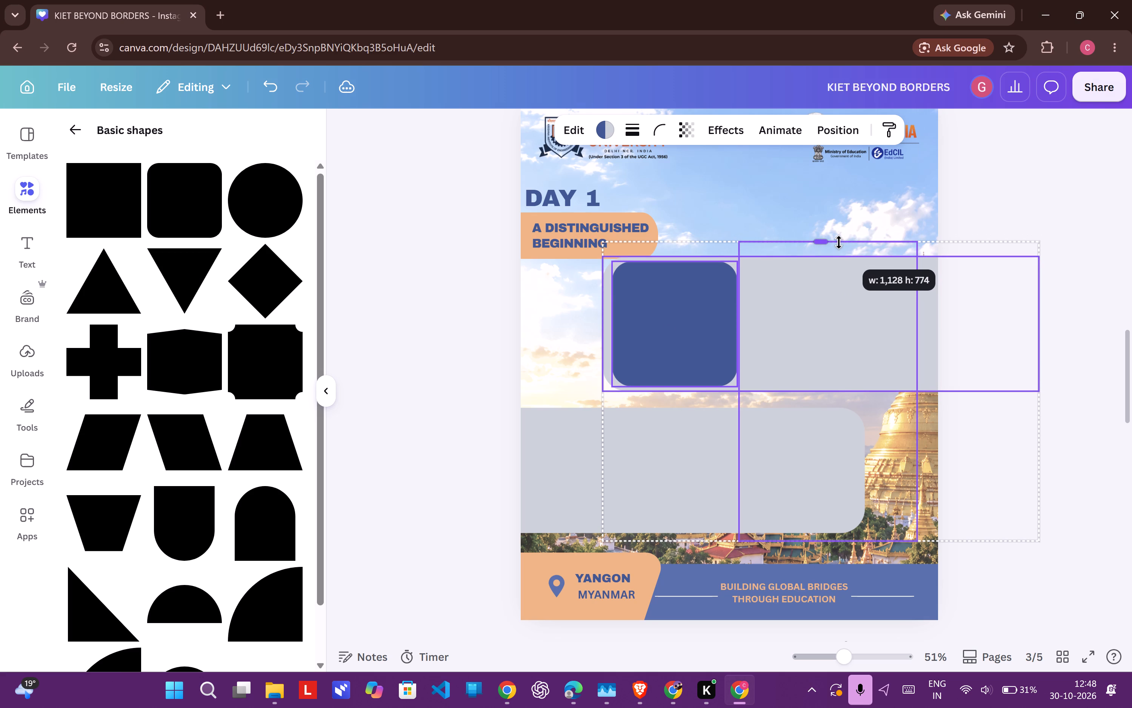
{"action": "left_click_drag", "start_coordinate": [839, 242], "coordinate": [840, 242]}
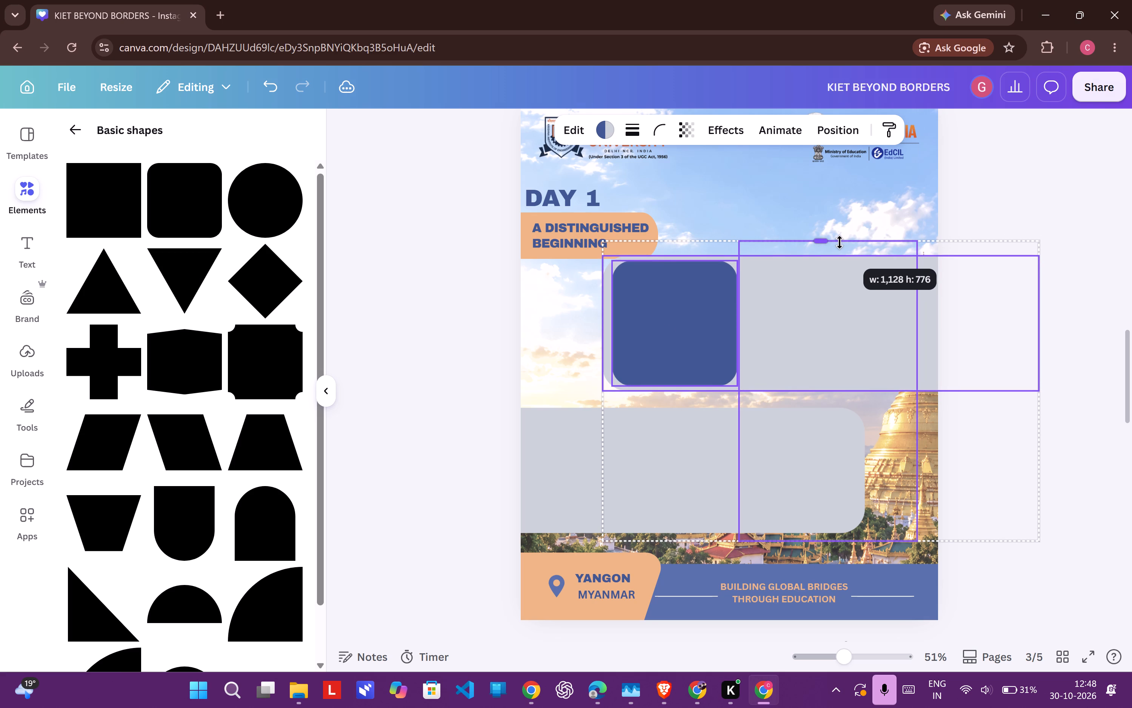
{"action": "left_click_drag", "start_coordinate": [840, 242], "coordinate": [840, 237]}
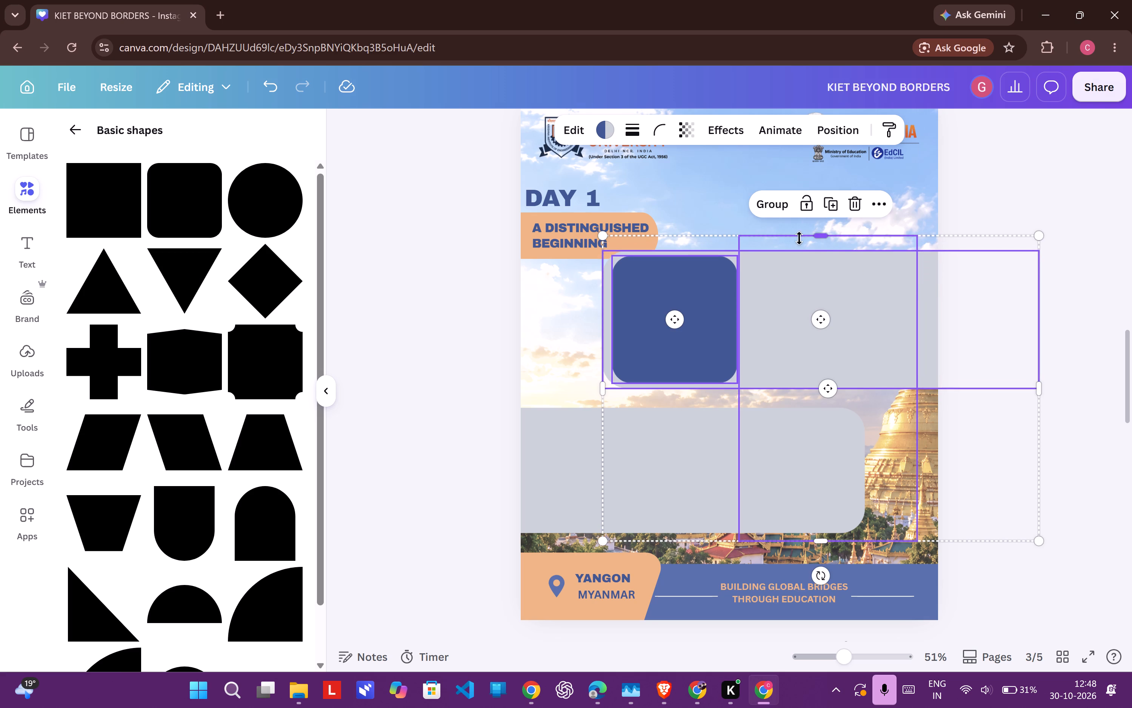
Stretch the top edge of the lower grey rectangle slightly upward, closer to the upper rectangle.
{"action": "scroll", "coordinate": [995, 368], "scroll_direction": "right", "scroll_amount": 1}
{"action": "left_click", "coordinate": [1063, 380]}
{"action": "scroll", "coordinate": [820, 446], "scroll_direction": "left", "scroll_amount": 1}
{"action": "left_click", "coordinate": [769, 446]}
{"action": "left_click", "coordinate": [766, 445]}
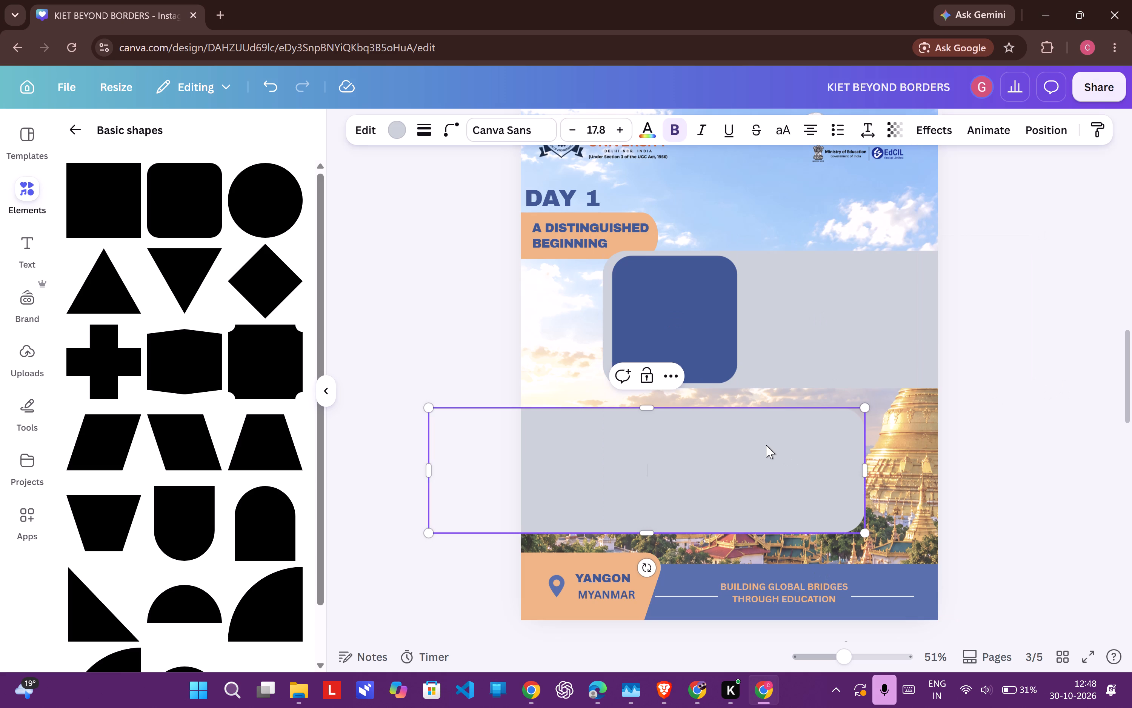
{"action": "left_click_drag", "start_coordinate": [649, 402], "coordinate": [649, 392]}
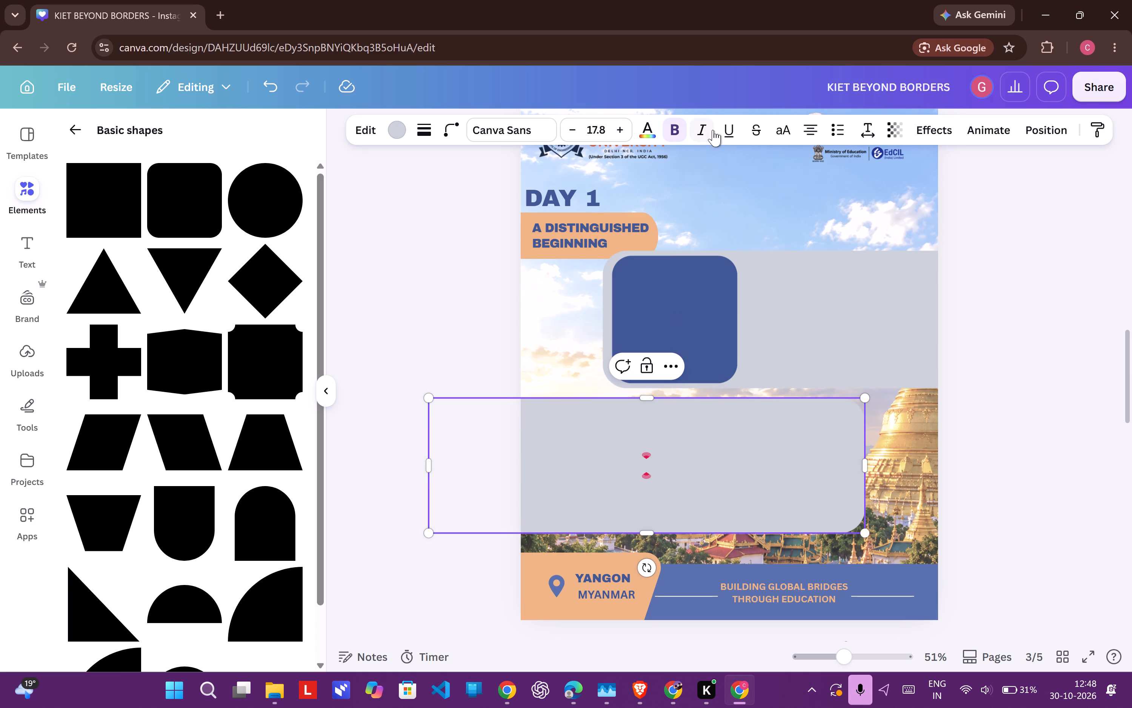
Increase the corner rounding of the lower grey rectangle.
{"action": "left_click", "coordinate": [450, 122]}
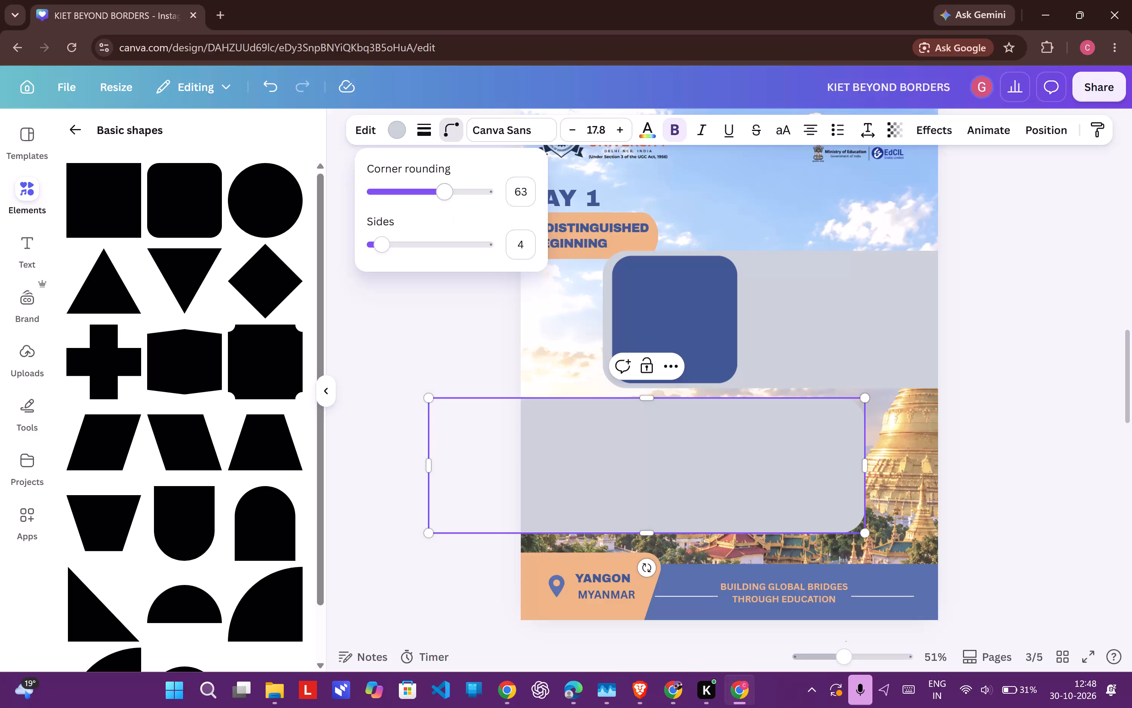
{"action": "left_click_drag", "start_coordinate": [448, 194], "coordinate": [451, 277]}
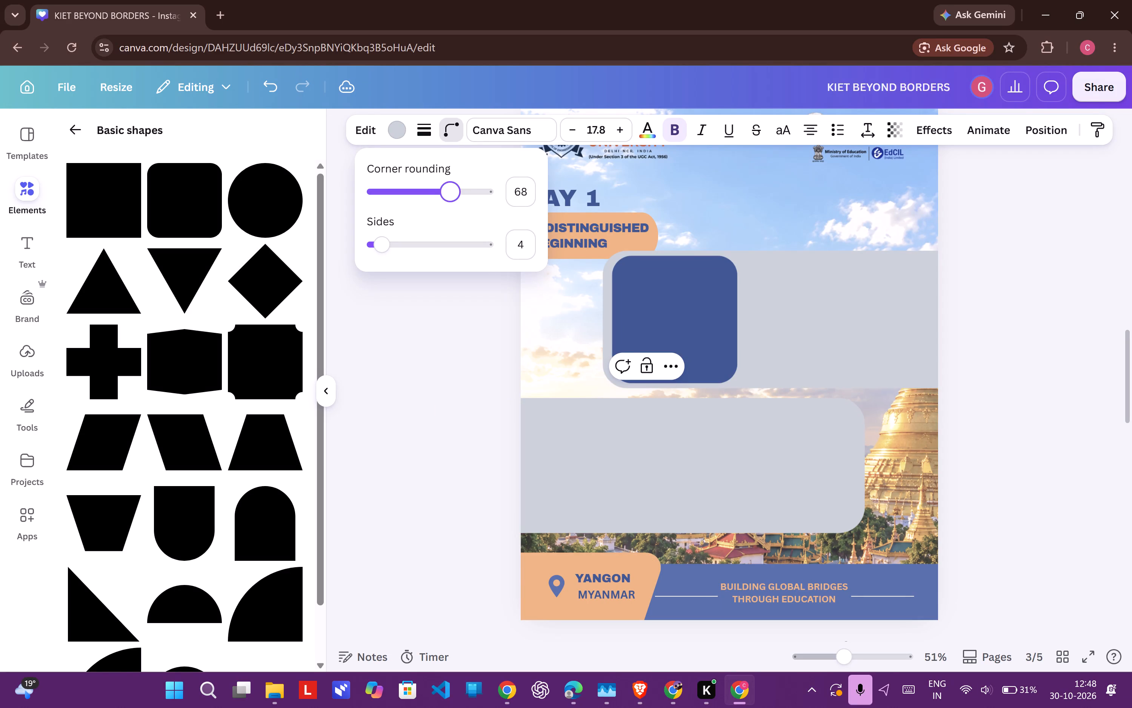
{"action": "left_click_drag", "start_coordinate": [451, 277], "coordinate": [469, 271]}
Duplicate the blue rounded square, widen the lower grey rectangle slightly, and centre the copy vertically near that rectangle's rounded right end.
{"action": "left_click", "coordinate": [675, 351]}
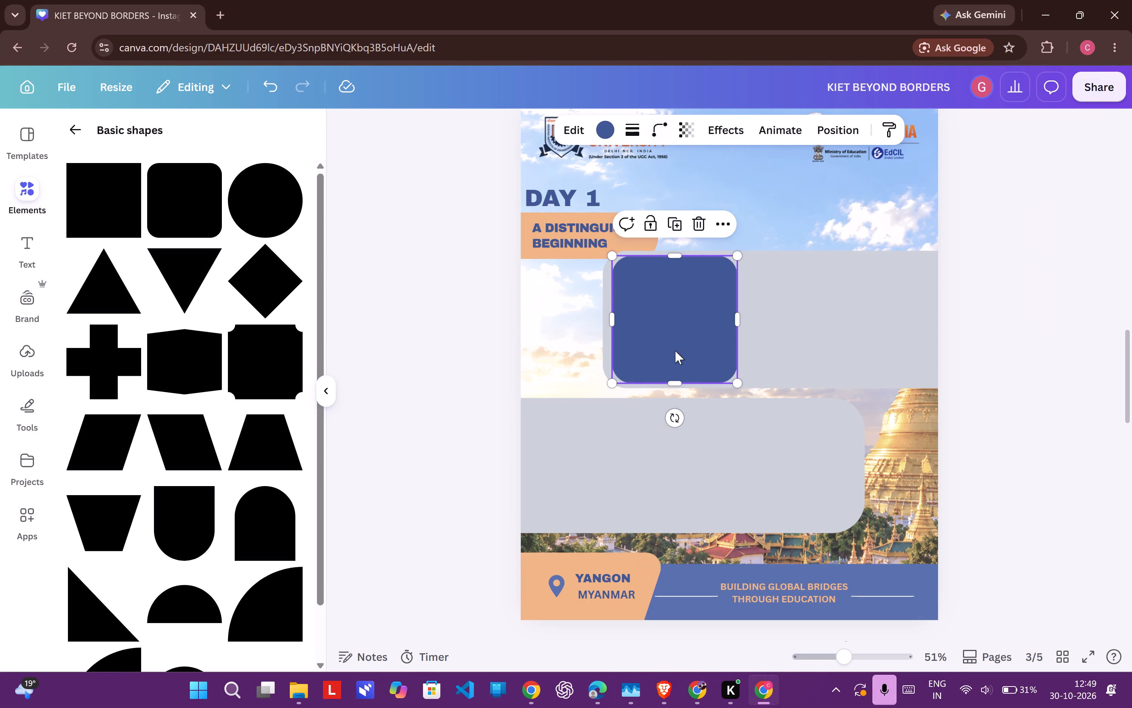
{"action": "left_click", "coordinate": [675, 220]}
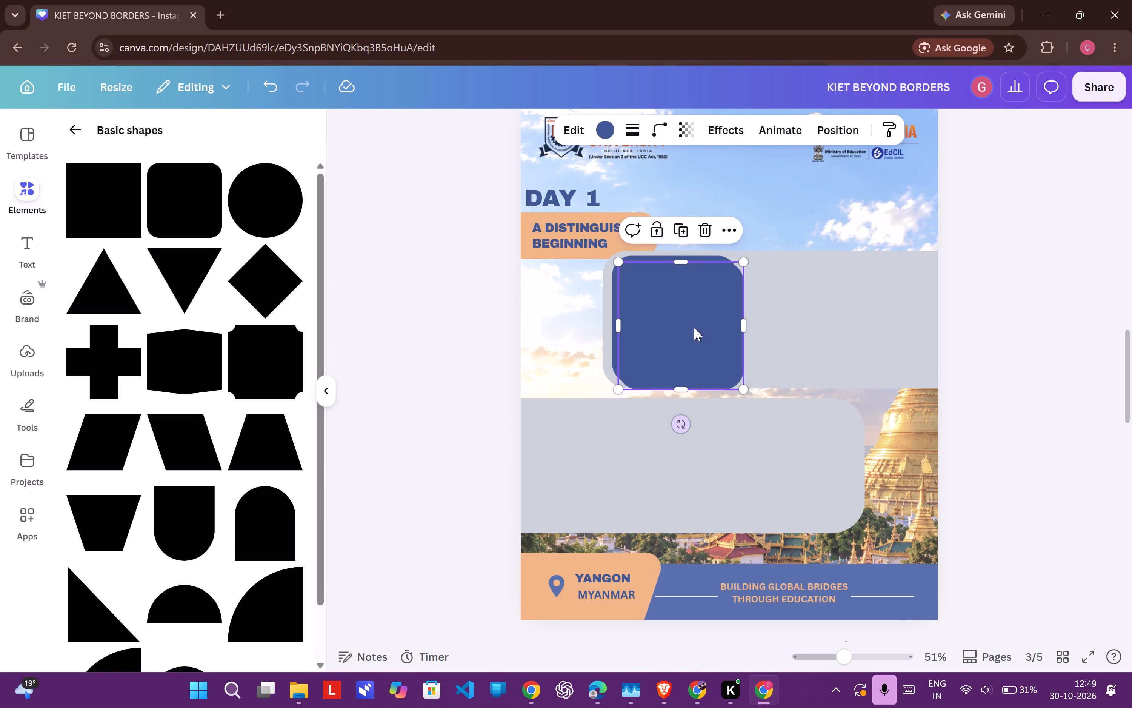
{"action": "left_click_drag", "start_coordinate": [688, 277], "coordinate": [794, 421]}
{"action": "left_click", "coordinate": [860, 457]}
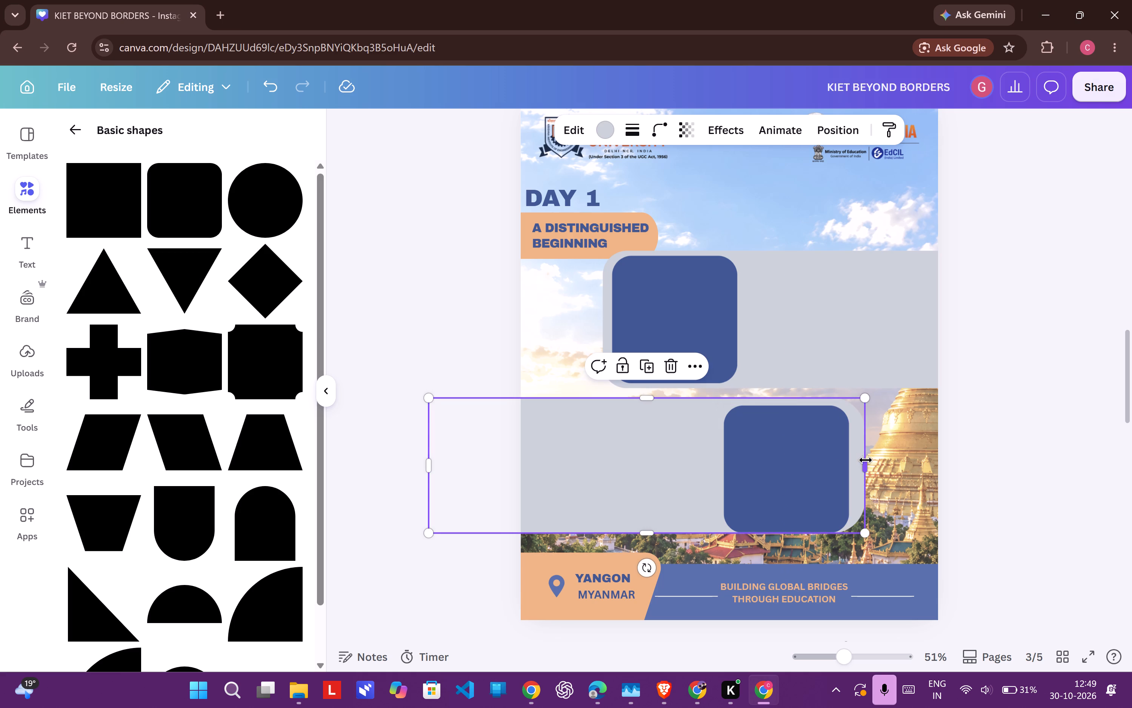
{"action": "left_click_drag", "start_coordinate": [866, 460], "coordinate": [869, 467]}
{"action": "left_click_drag", "start_coordinate": [832, 467], "coordinate": [839, 465]}
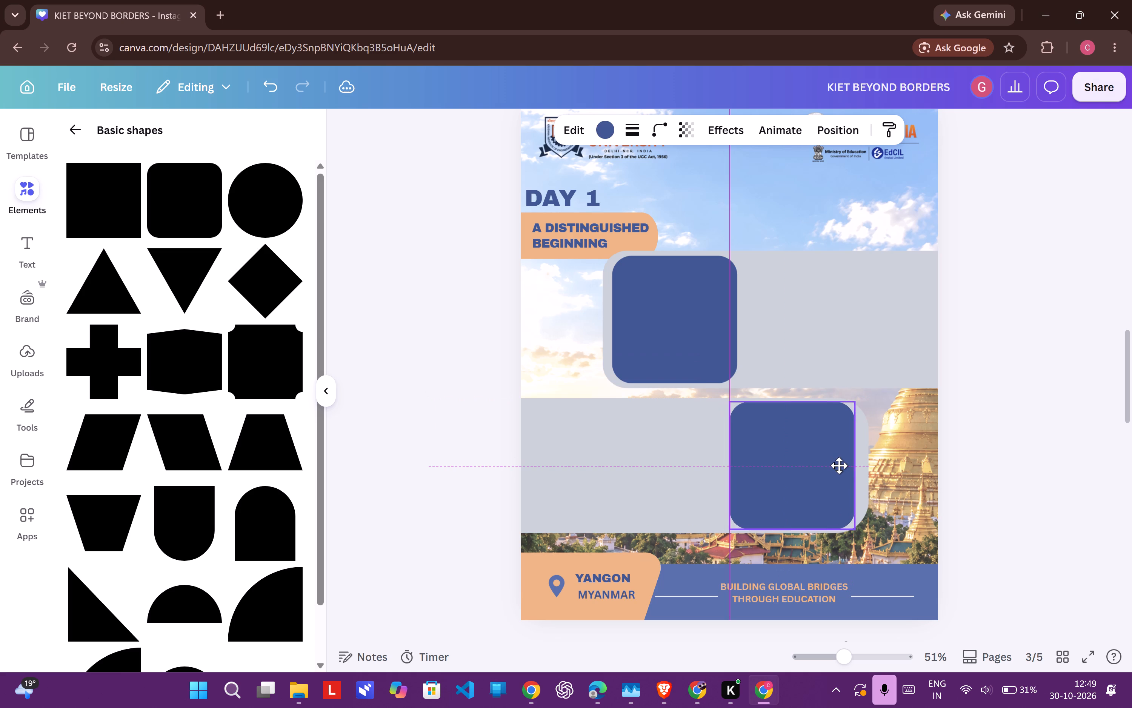
{"action": "left_click_drag", "start_coordinate": [839, 465], "coordinate": [843, 463]}
Set the corner rounding of the lower blue square to 62.
{"action": "left_click", "coordinate": [659, 134]}
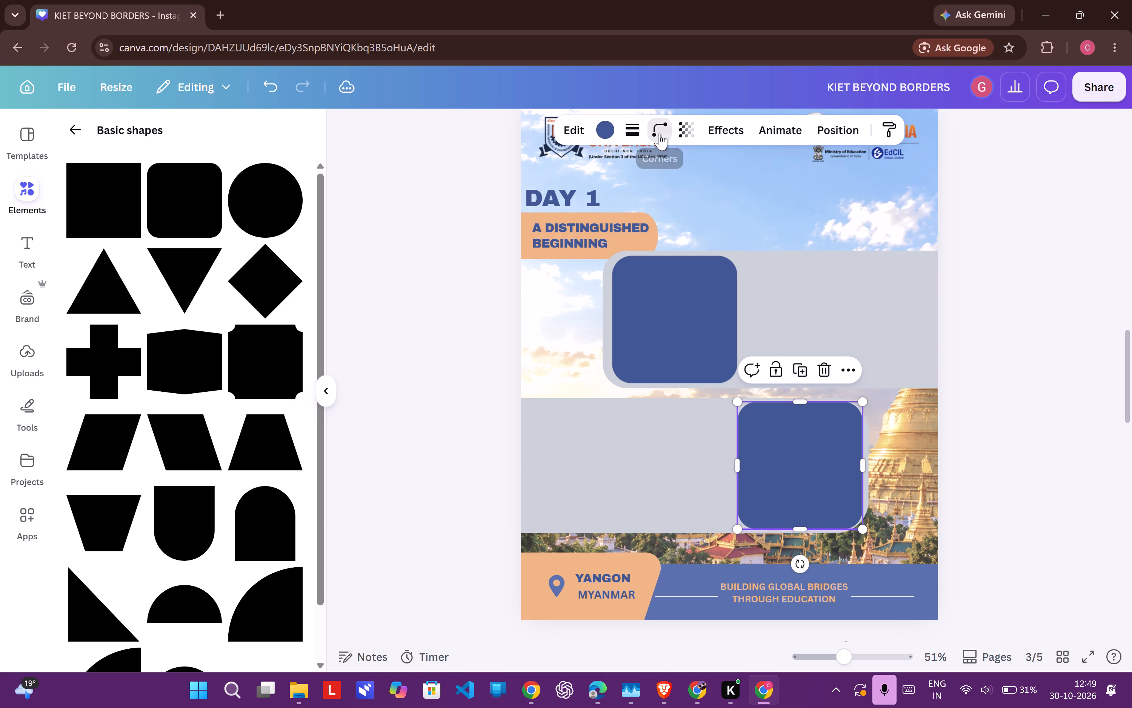
{"action": "left_click_drag", "start_coordinate": [635, 187], "coordinate": [687, 191]}
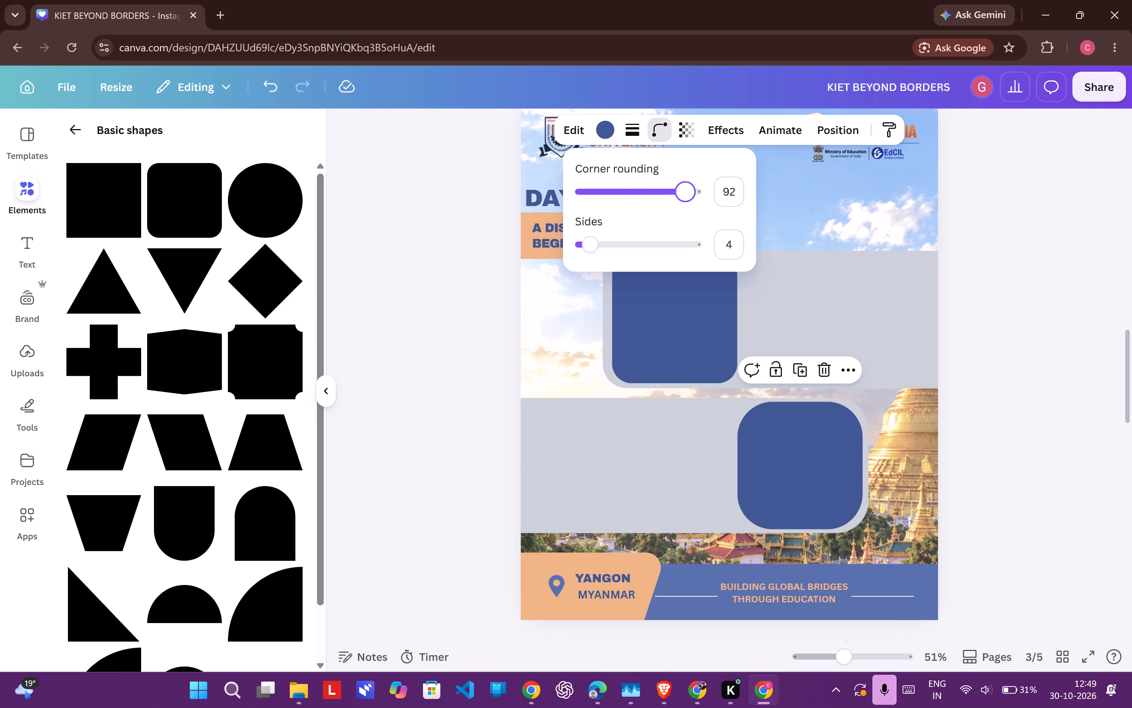
{"action": "left_click_drag", "start_coordinate": [687, 191], "coordinate": [652, 208]}
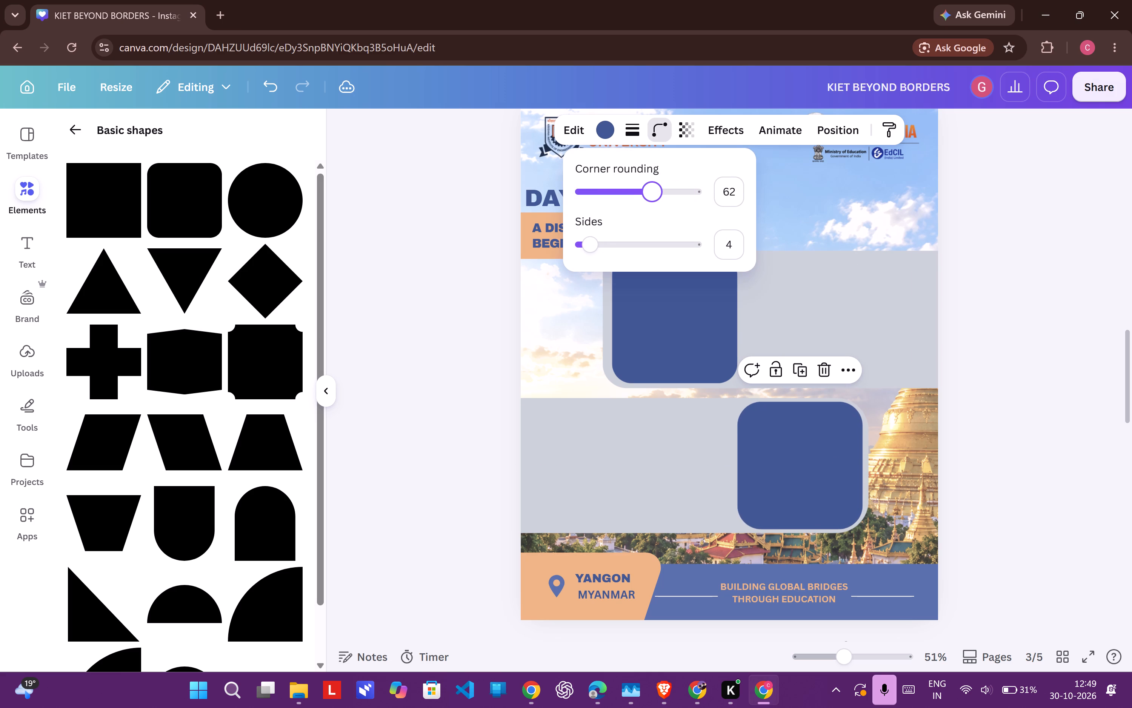
{"action": "left_click_drag", "start_coordinate": [652, 208], "coordinate": [651, 208]}
{"action": "left_click", "coordinate": [1005, 307]}
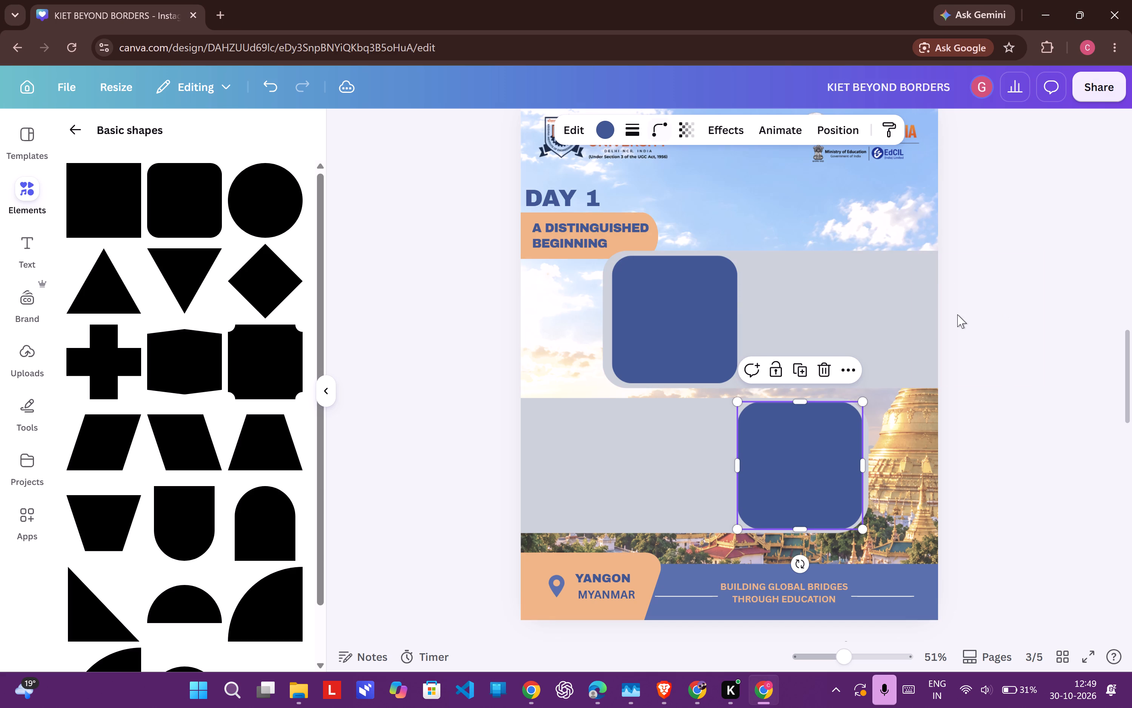
Try several Brand Kit colours on the upper grey rectangle and fill it with the orange #ffb37a.
{"action": "left_click", "coordinate": [898, 324]}
{"action": "left_click", "coordinate": [608, 132]}
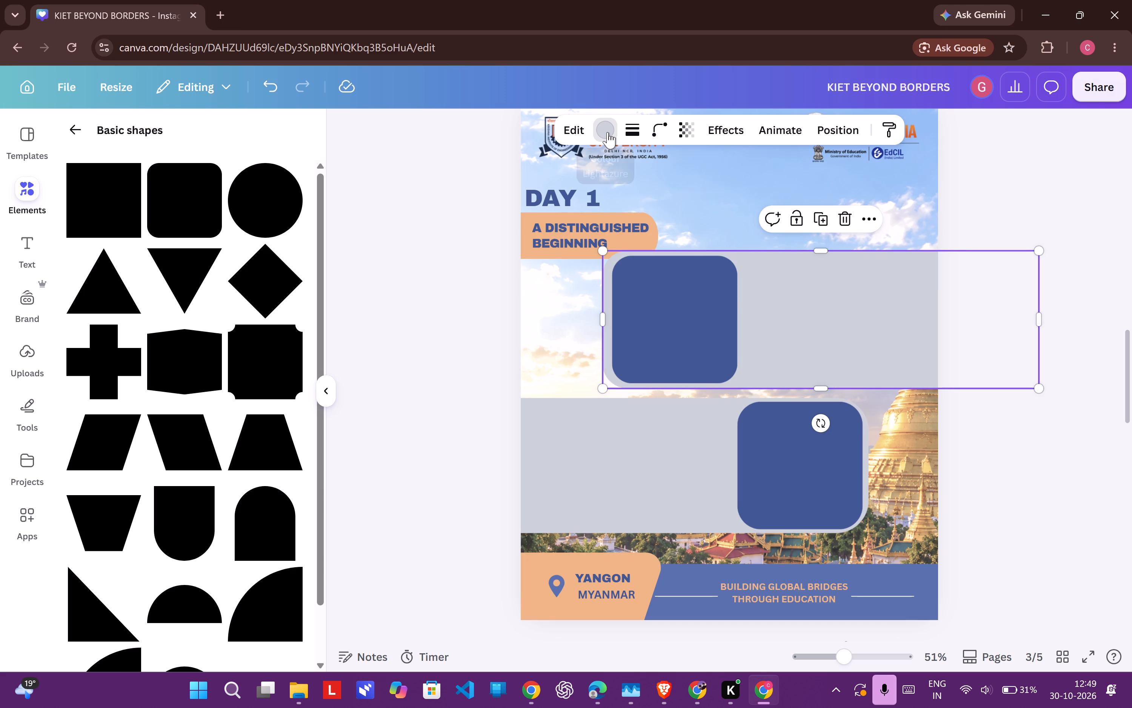
{"action": "left_click", "coordinate": [219, 438]}
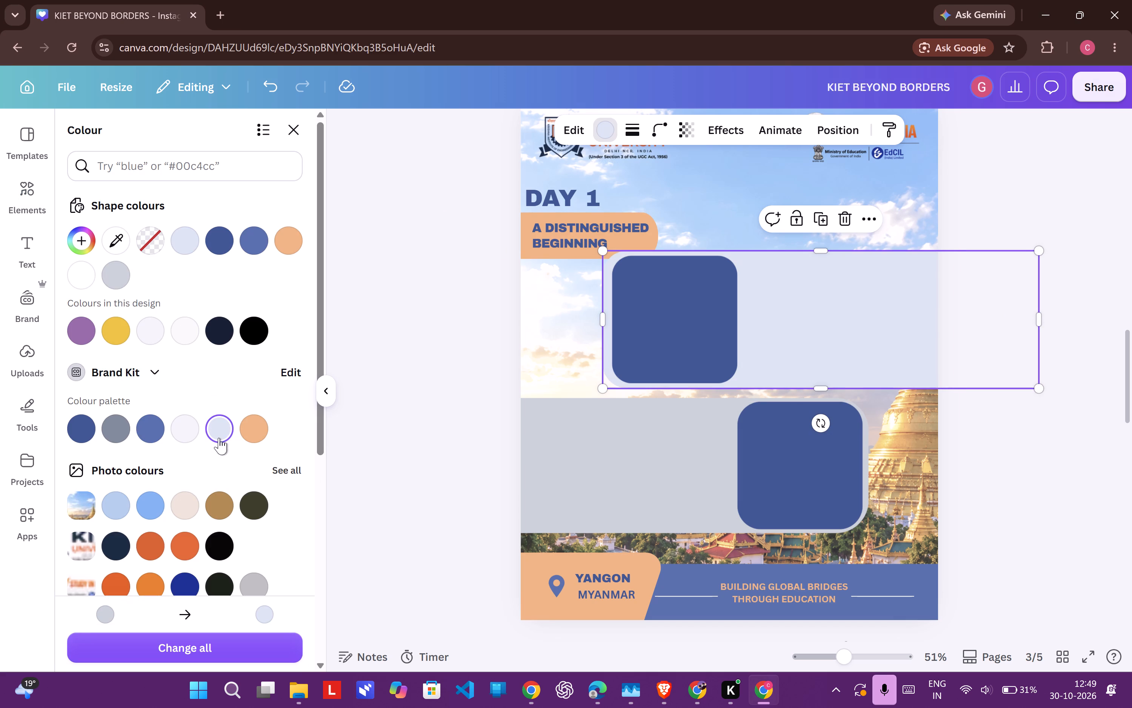
{"action": "left_click", "coordinate": [257, 429]}
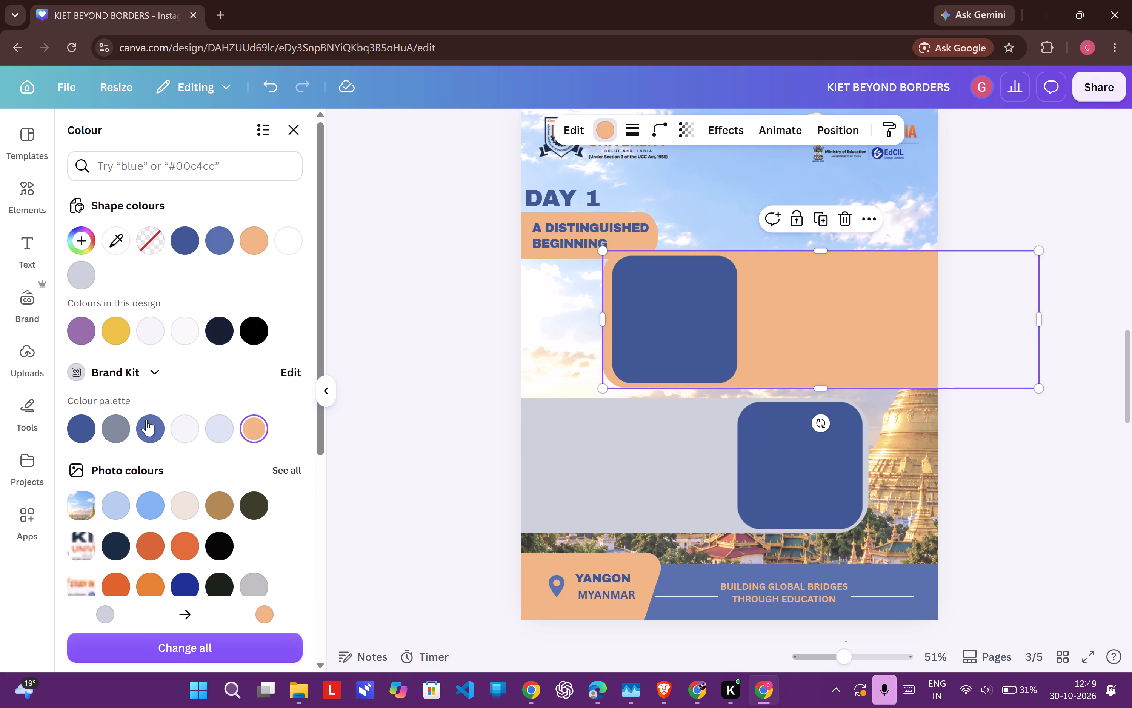
{"action": "left_click", "coordinate": [117, 432]}
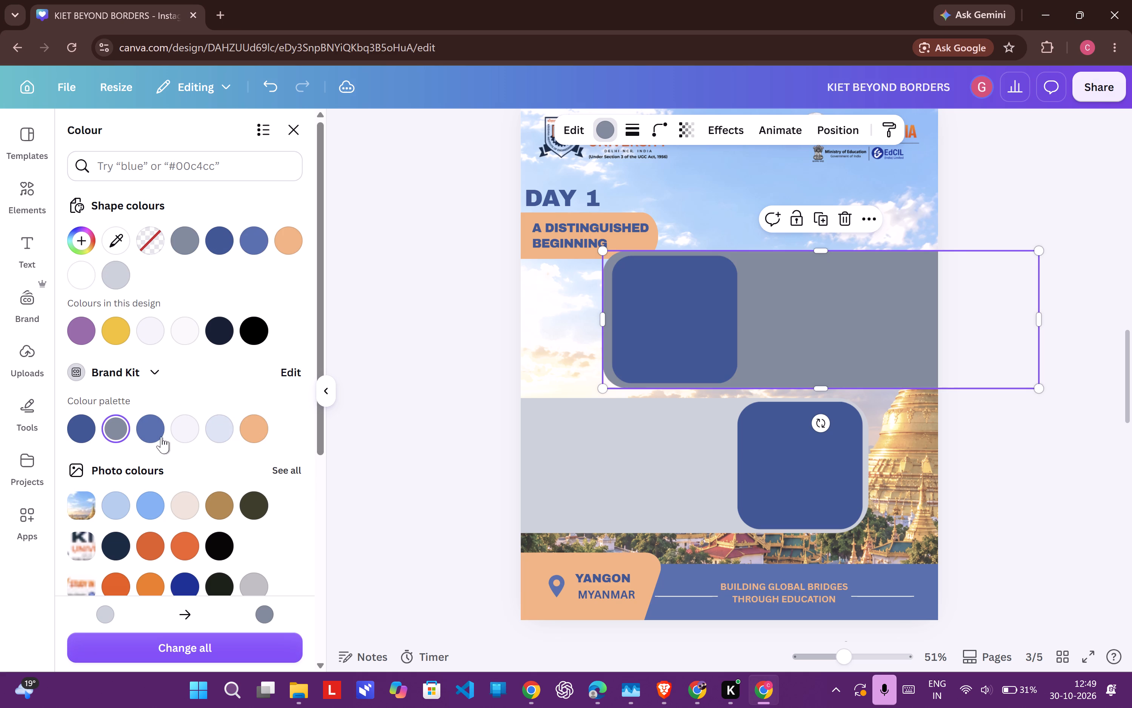
{"action": "left_click", "coordinate": [157, 431]}
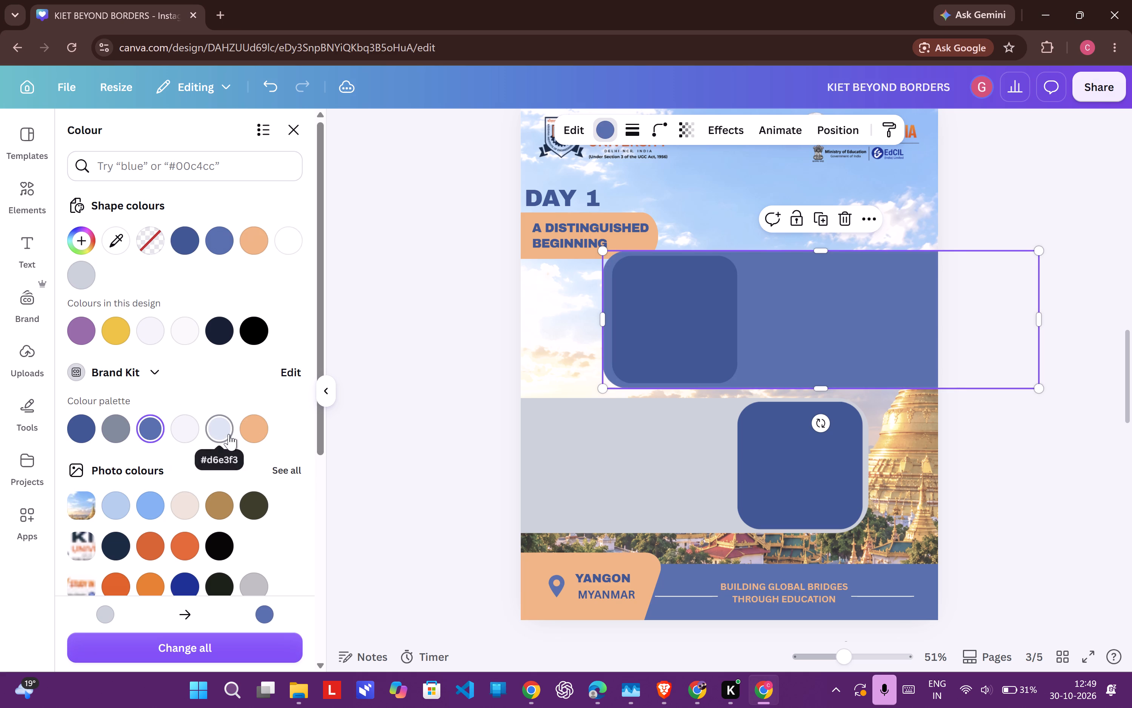
{"action": "left_click", "coordinate": [254, 423]}
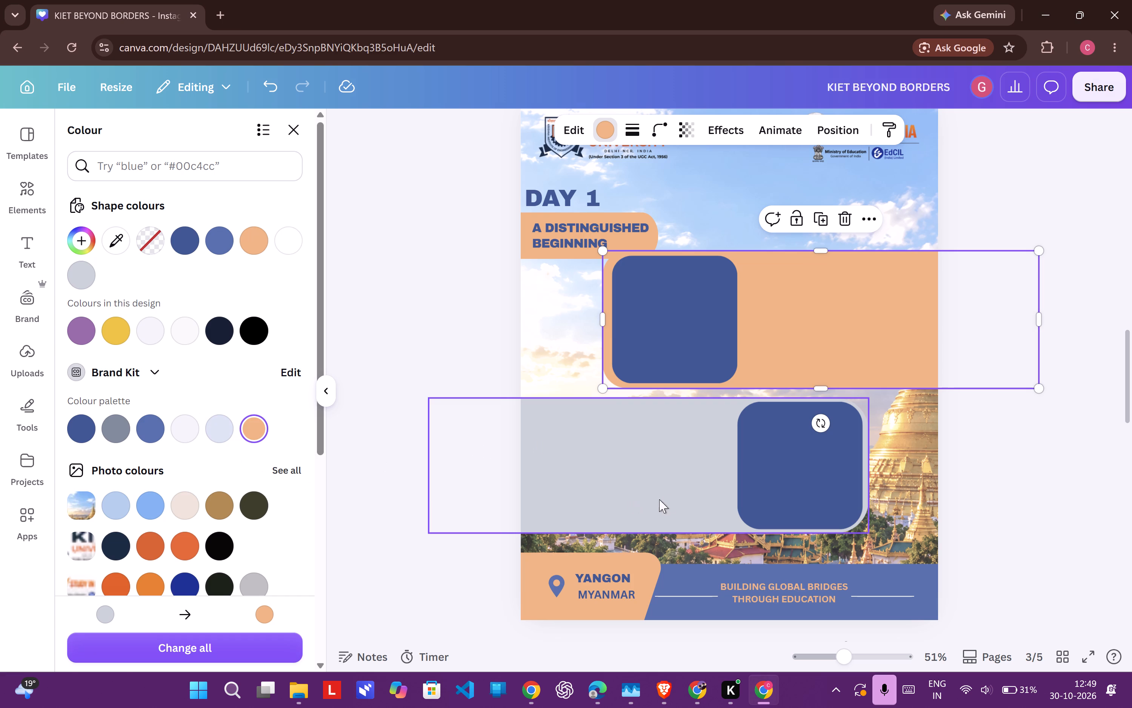
Fill the lower grey rectangle with the same Brand Kit orange, #ffb37a.
{"action": "left_click", "coordinate": [675, 496]}
{"action": "left_click", "coordinate": [245, 442]}
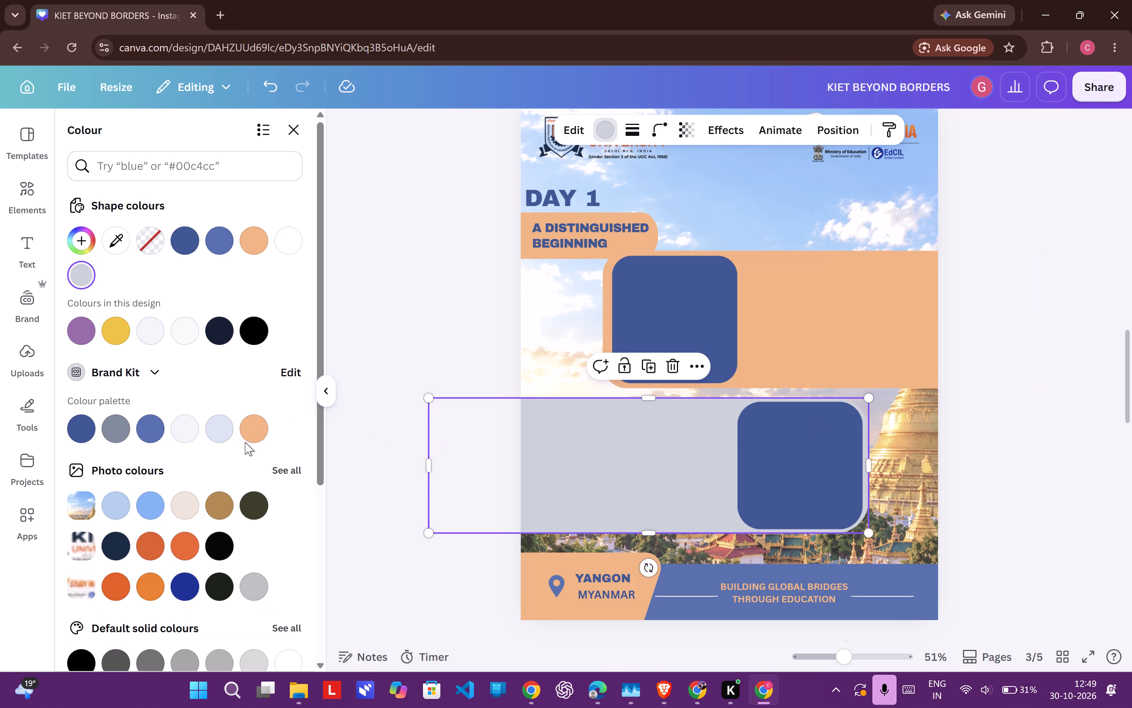
{"action": "left_click", "coordinate": [261, 429]}
{"action": "left_click", "coordinate": [792, 463]}
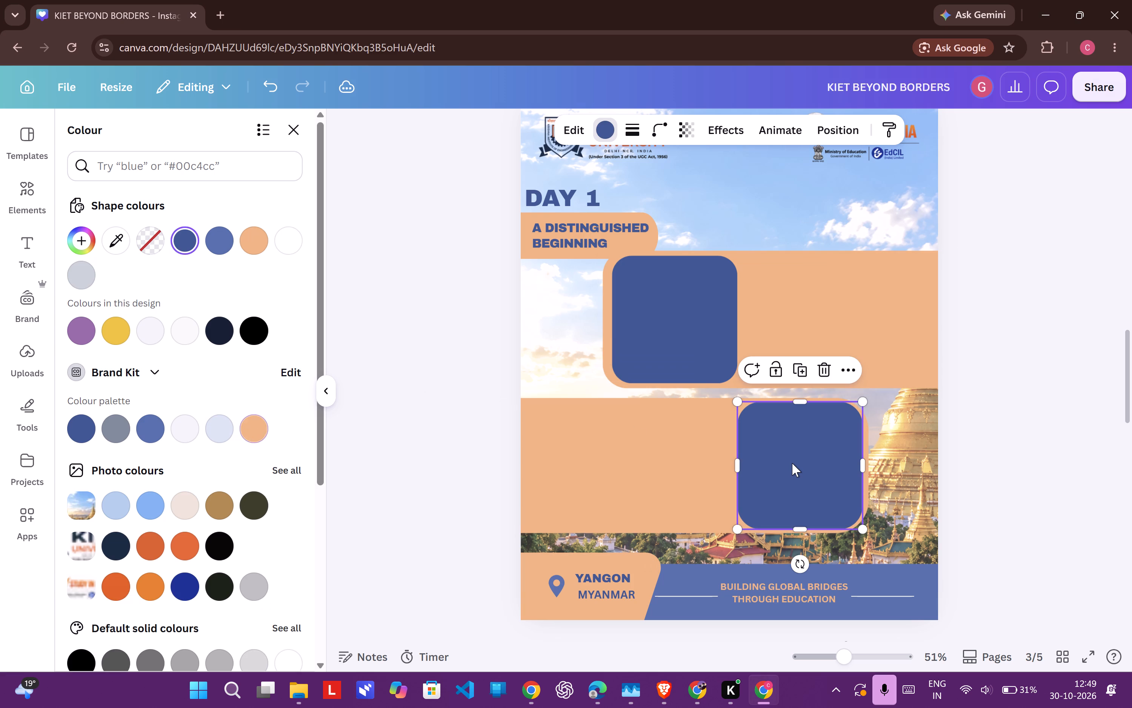
{"action": "left_click", "coordinate": [987, 306]}
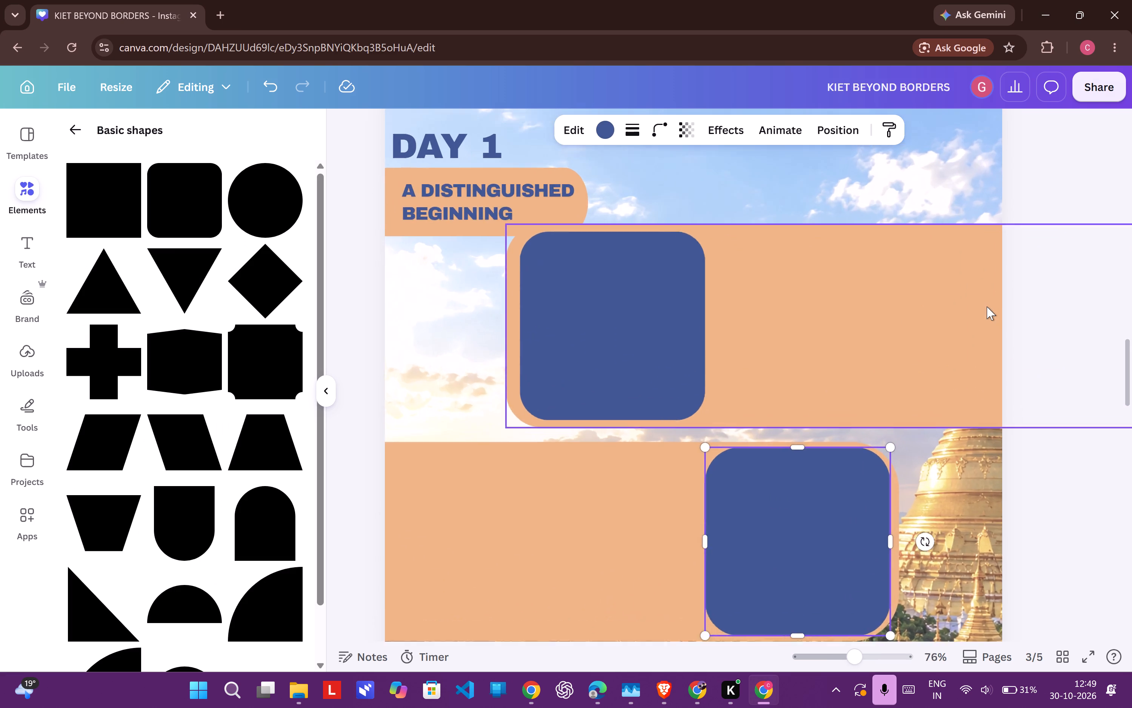
Delete the A DISTINGUISHED BEGINNING label and the DAY 1 heading from page 3.
{"action": "scroll", "coordinate": [644, 213], "scroll_direction": "up", "scroll_amount": 1}
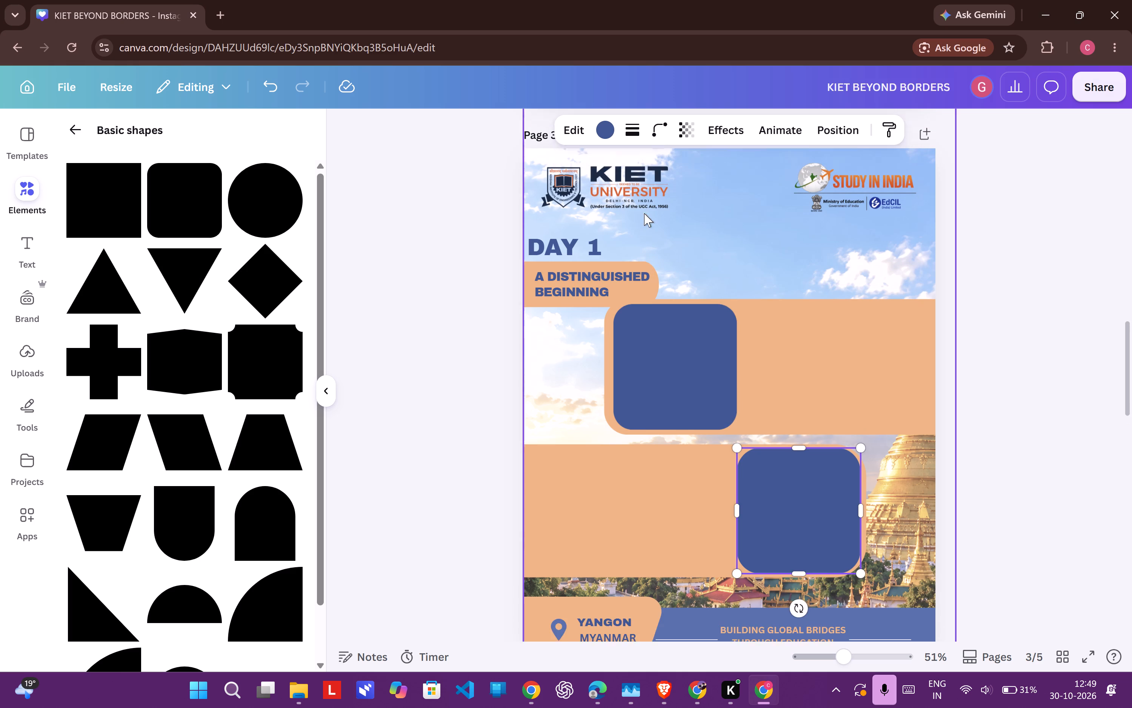
{"action": "scroll", "coordinate": [644, 213], "scroll_direction": "up", "scroll_amount": 1}
{"action": "left_click", "coordinate": [571, 264]}
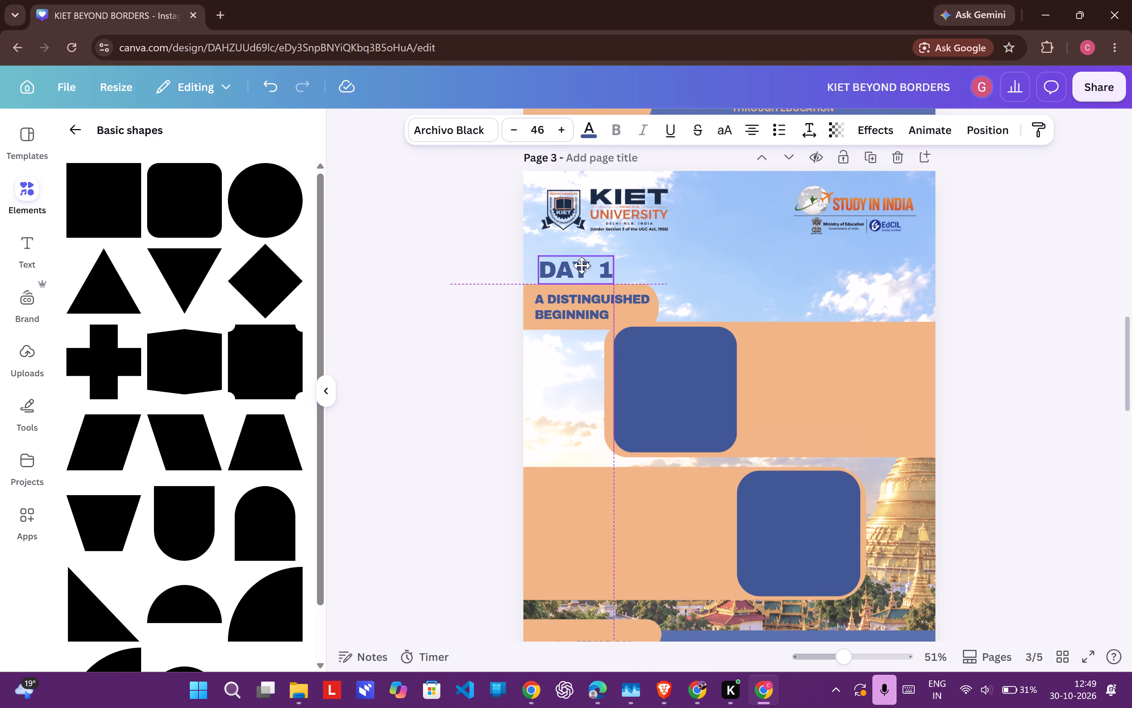
{"action": "left_click_drag", "start_coordinate": [584, 302], "coordinate": [584, 291]}
{"action": "left_click", "coordinate": [622, 239]}
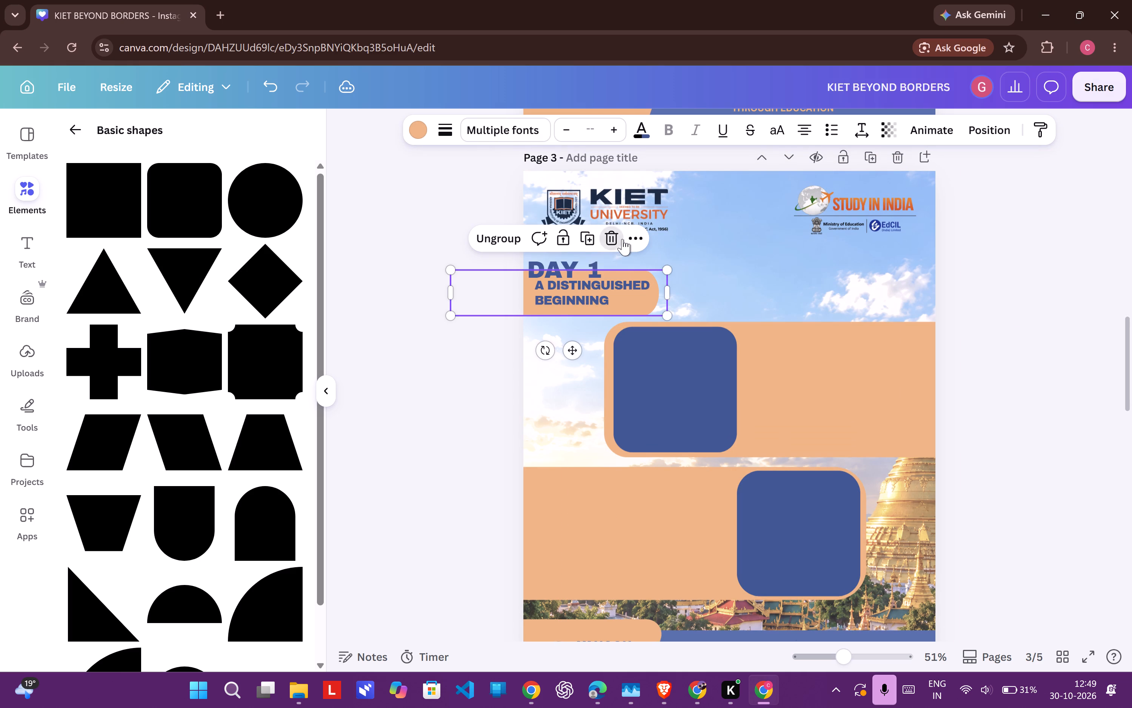
{"action": "left_click", "coordinate": [589, 264]}
{"action": "left_click", "coordinate": [590, 225]}
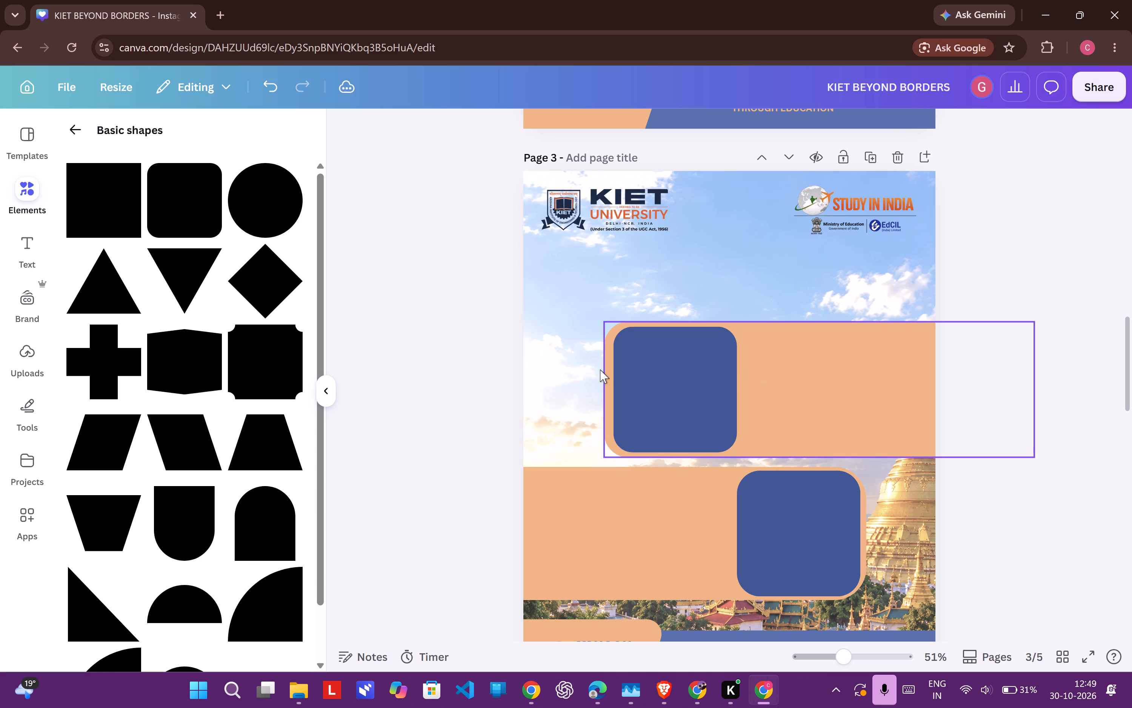
Group the upper orange rectangle with the blue rounded square on it.
{"action": "left_click_drag", "start_coordinate": [602, 369], "coordinate": [615, 368]}
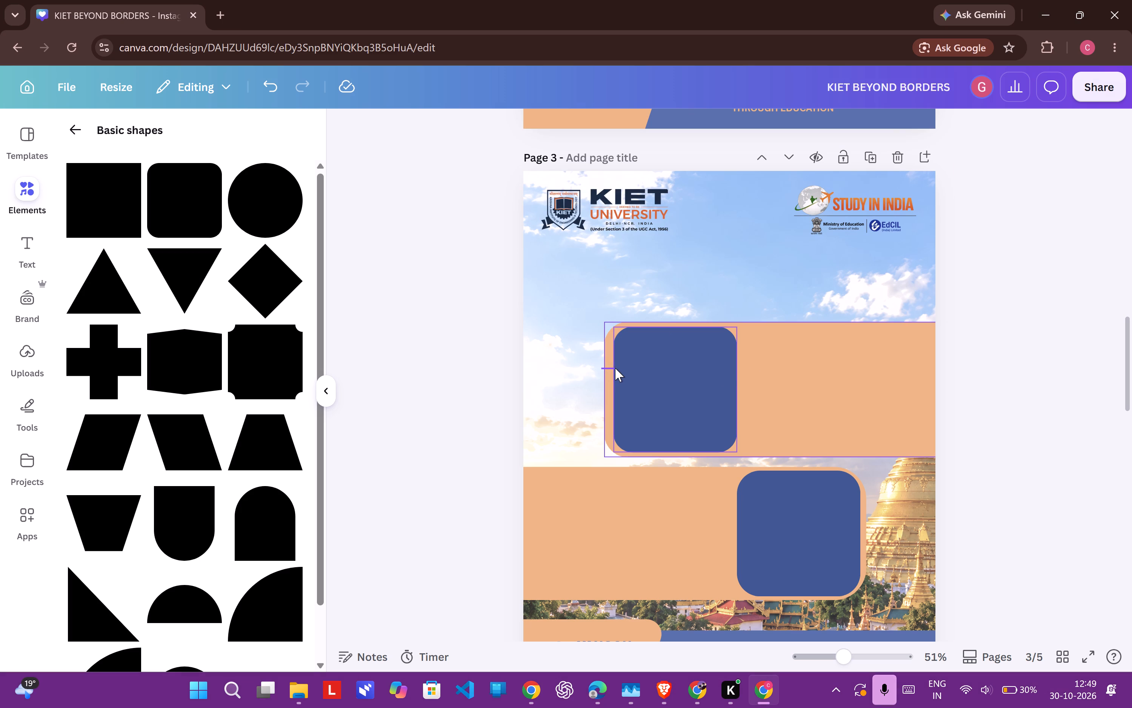
{"action": "left_click_drag", "start_coordinate": [615, 368], "coordinate": [621, 368]}
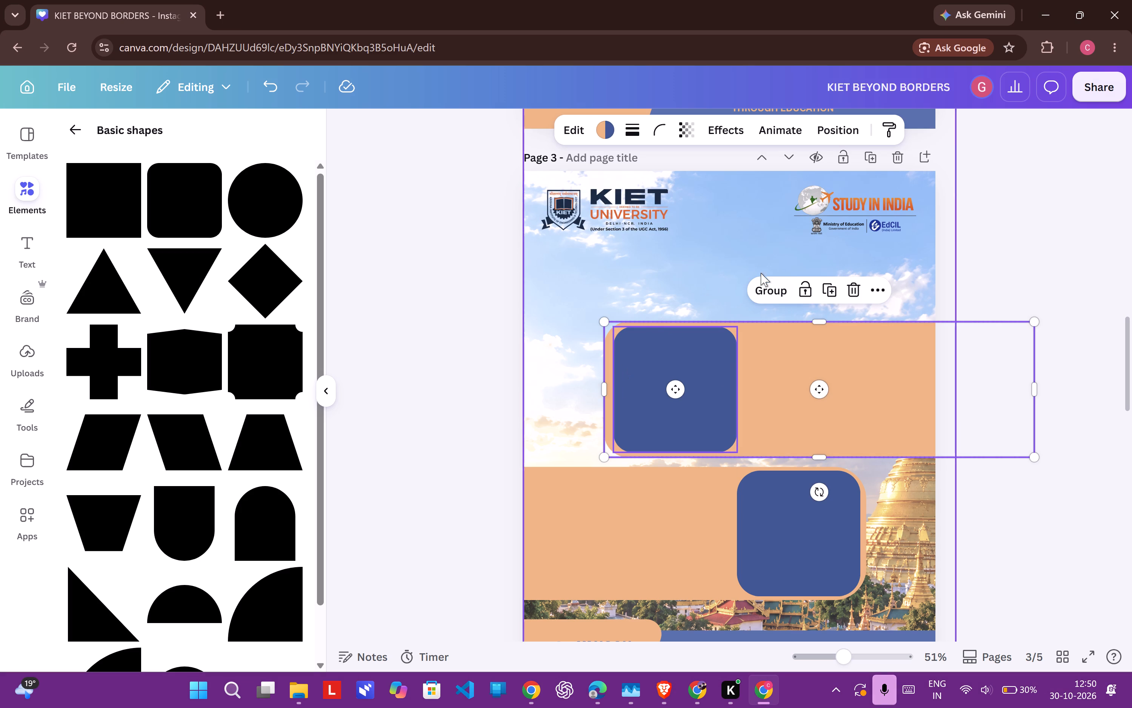
{"action": "left_click", "coordinate": [769, 291]}
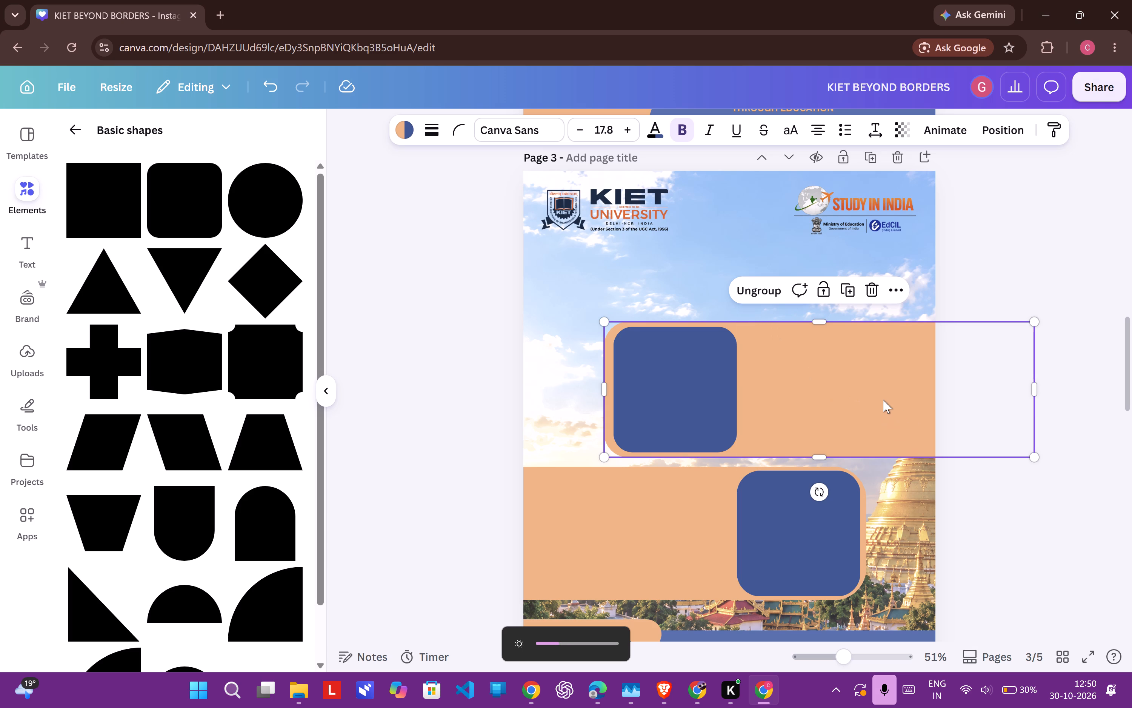
Move the upper orange-and-blue group up and to the left, into the space freed below the KIET logo.
{"action": "left_click_drag", "start_coordinate": [882, 400], "coordinate": [855, 368]}
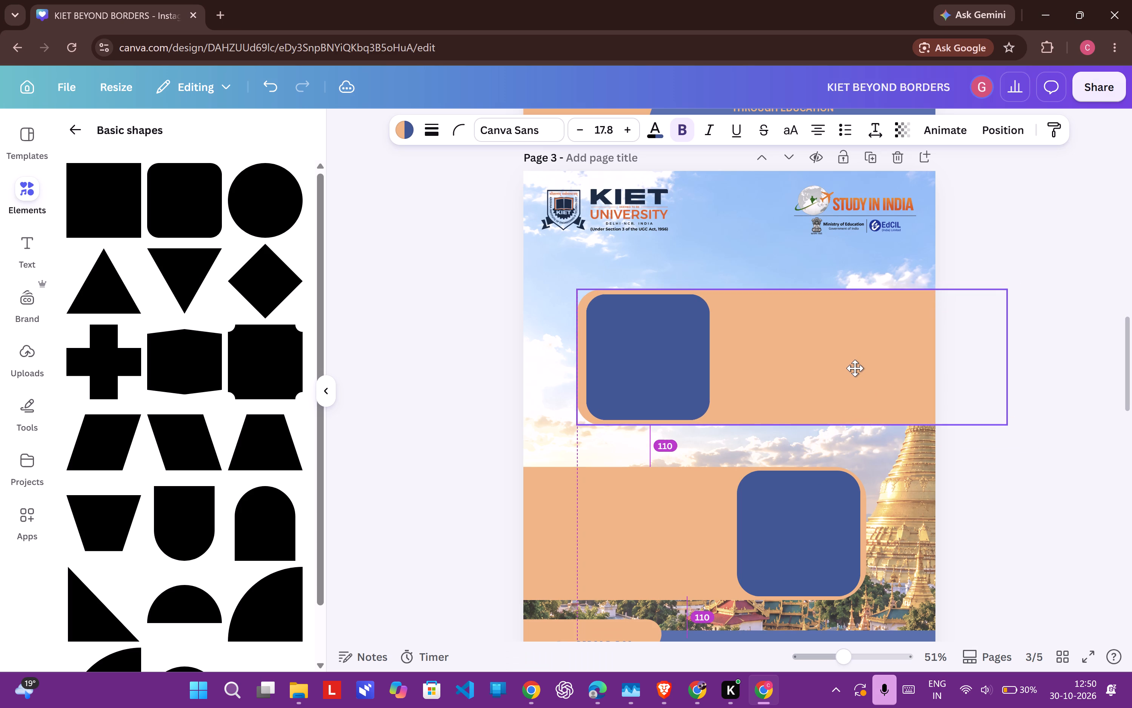
{"action": "left_click_drag", "start_coordinate": [855, 368], "coordinate": [855, 360]}
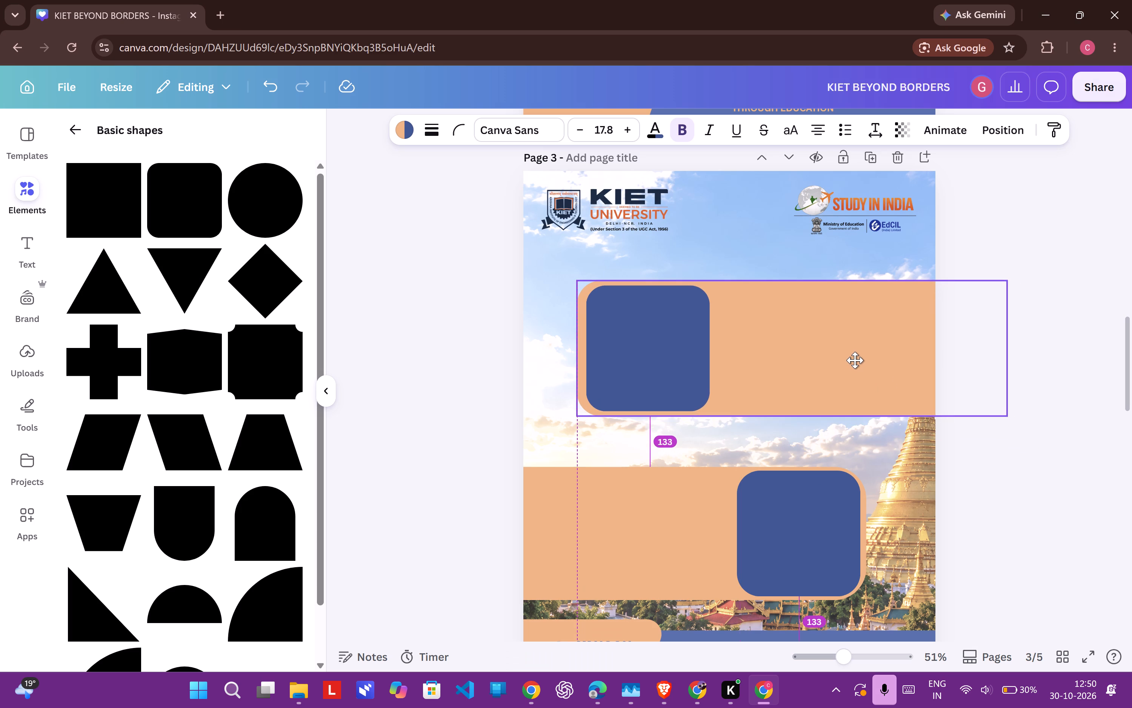
{"action": "left_click_drag", "start_coordinate": [855, 360], "coordinate": [855, 361]}
Move the lower orange rectangle up and slightly to the right, leaving a small gap below the upper group.
{"action": "left_click_drag", "start_coordinate": [686, 512], "coordinate": [687, 505]}
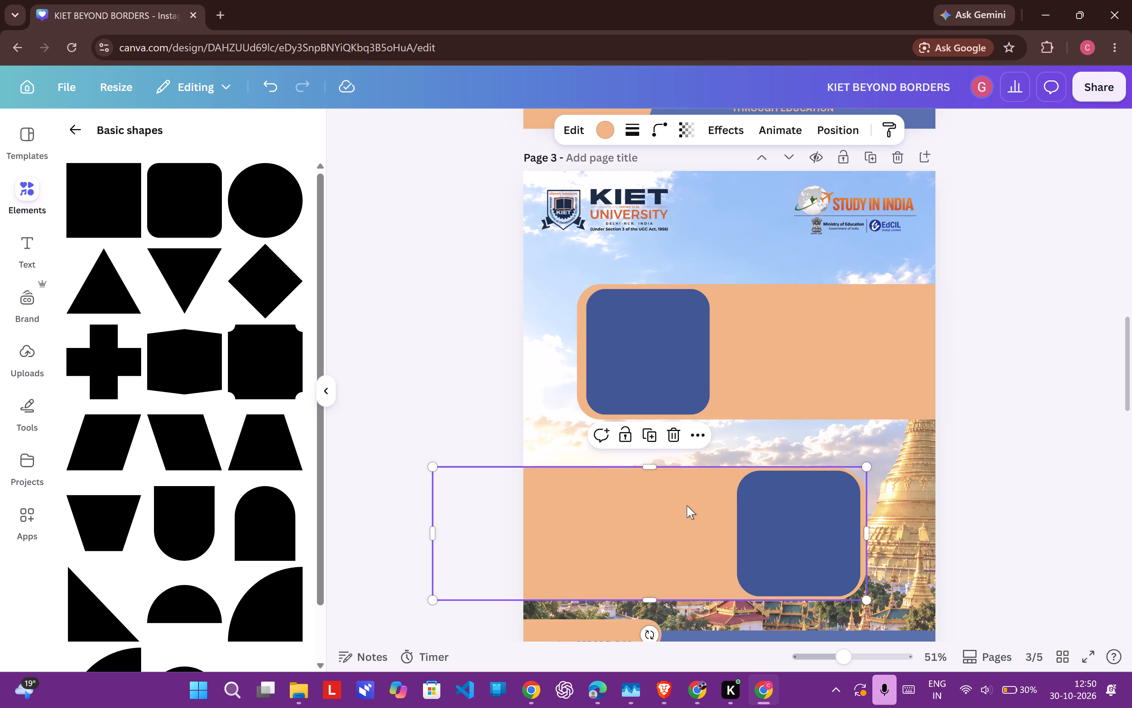
{"action": "left_click_drag", "start_coordinate": [687, 505], "coordinate": [691, 497]}
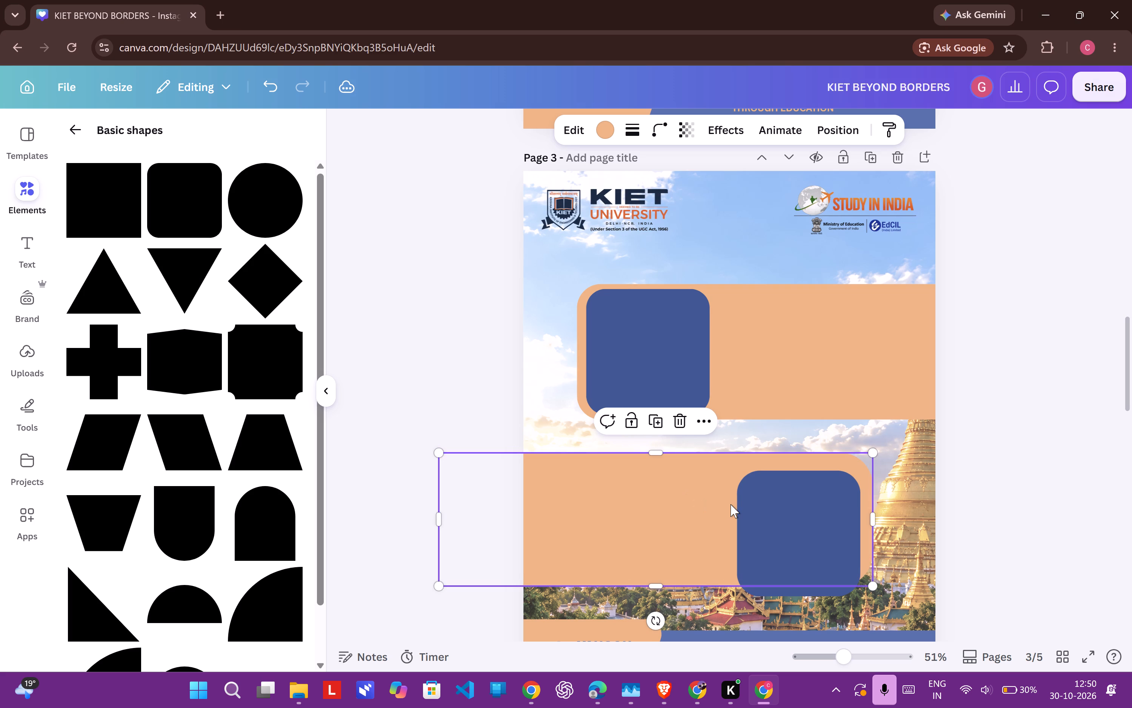
{"action": "left_click_drag", "start_coordinate": [731, 504], "coordinate": [730, 493]}
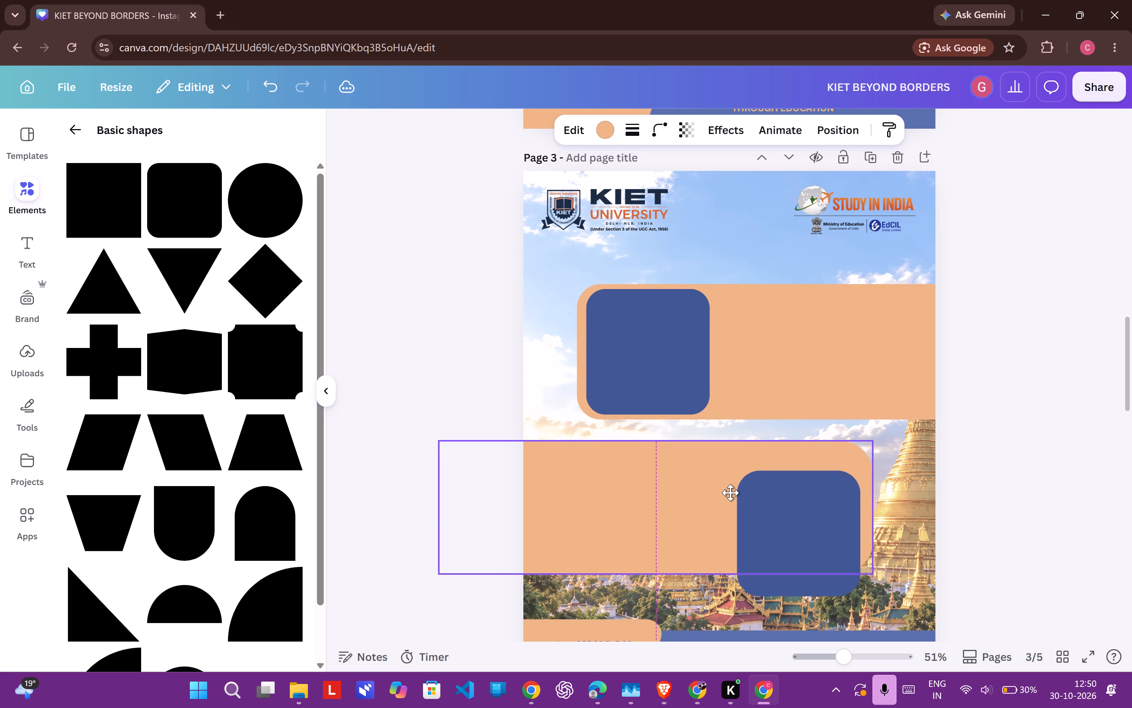
{"action": "left_click_drag", "start_coordinate": [730, 493], "coordinate": [736, 494]}
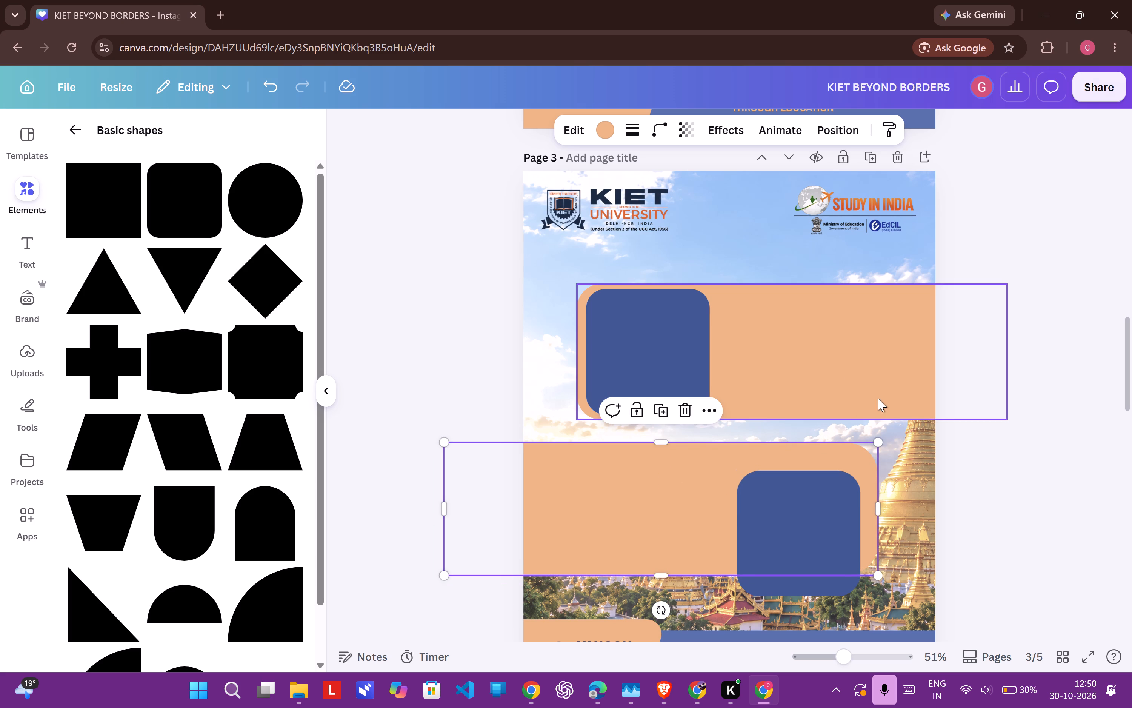
Nudge the lower orange rectangle slightly to the right, keeping the small gap below the upper orange-and-blue group.
{"action": "left_click", "coordinate": [769, 362]}
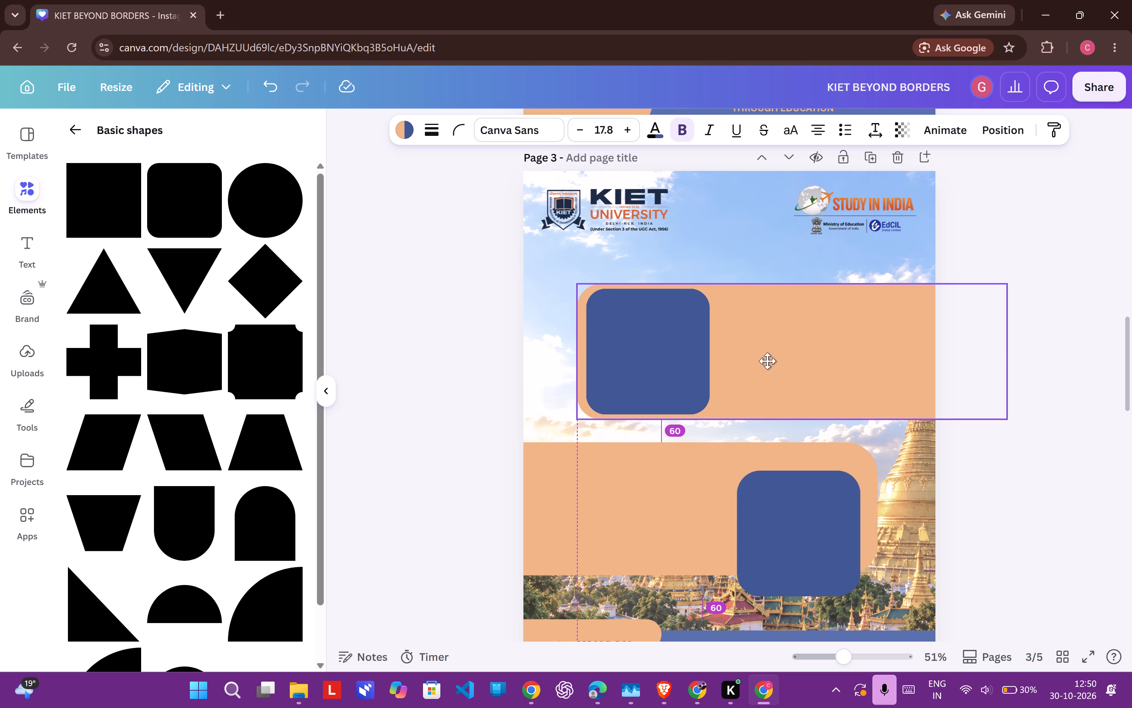
{"action": "left_click_drag", "start_coordinate": [671, 520], "coordinate": [681, 518]}
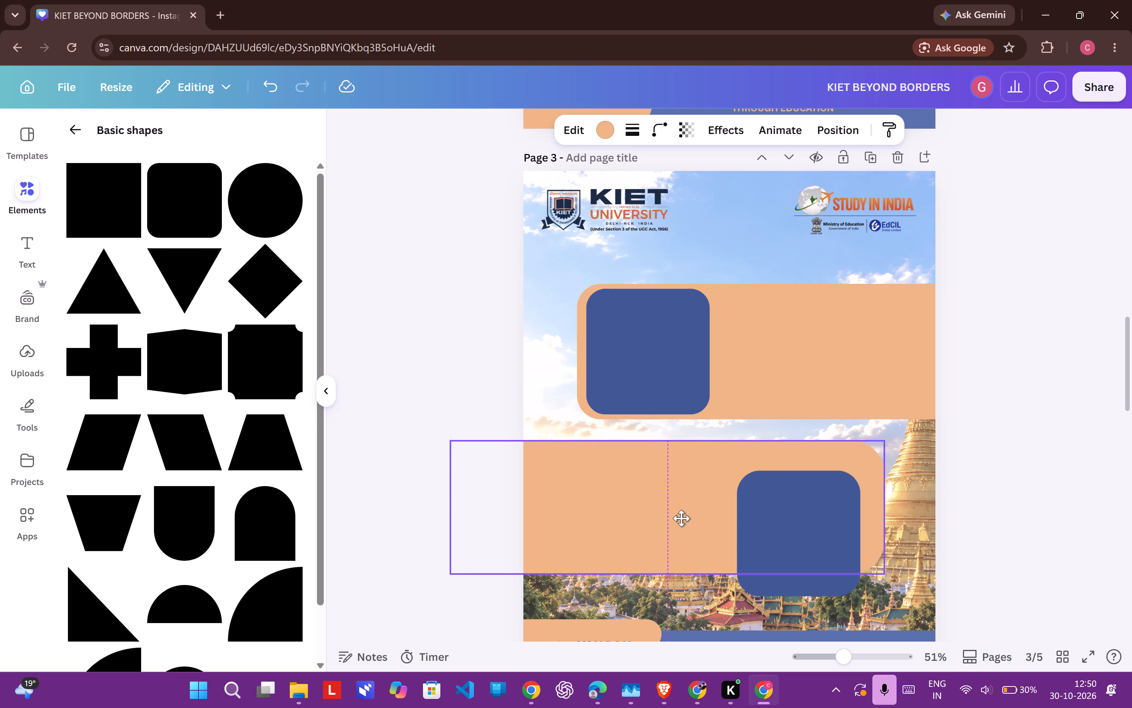
{"action": "left_click_drag", "start_coordinate": [681, 518], "coordinate": [677, 523]}
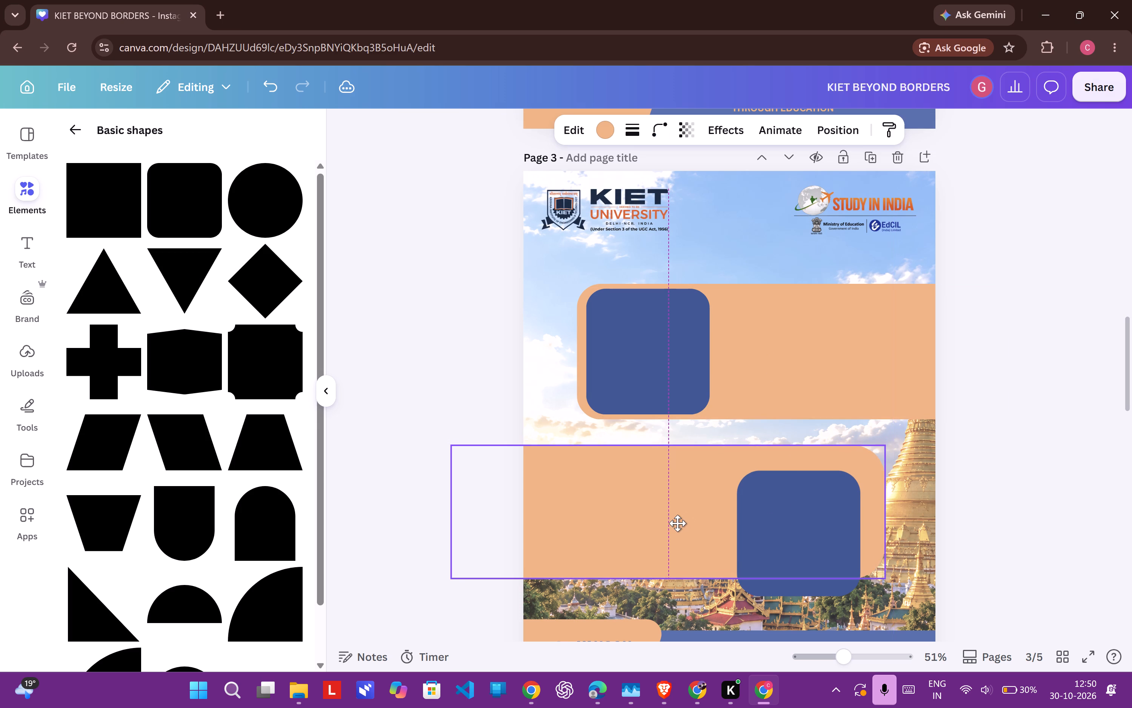
{"action": "left_click_drag", "start_coordinate": [677, 523], "coordinate": [674, 521]}
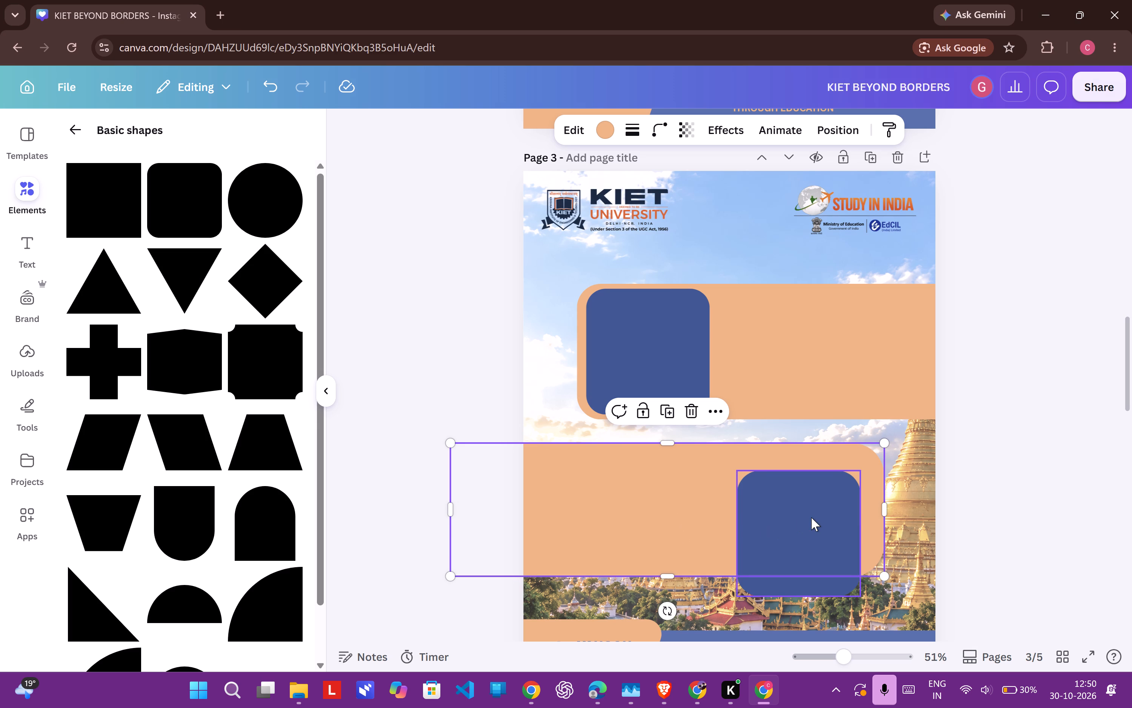
Move the lower blue rounded square up and slightly right so it sits inside the rounded end of the lower orange rectangle.
{"action": "left_click", "coordinate": [800, 525]}
{"action": "left_click_drag", "start_coordinate": [800, 525], "coordinate": [811, 506]}
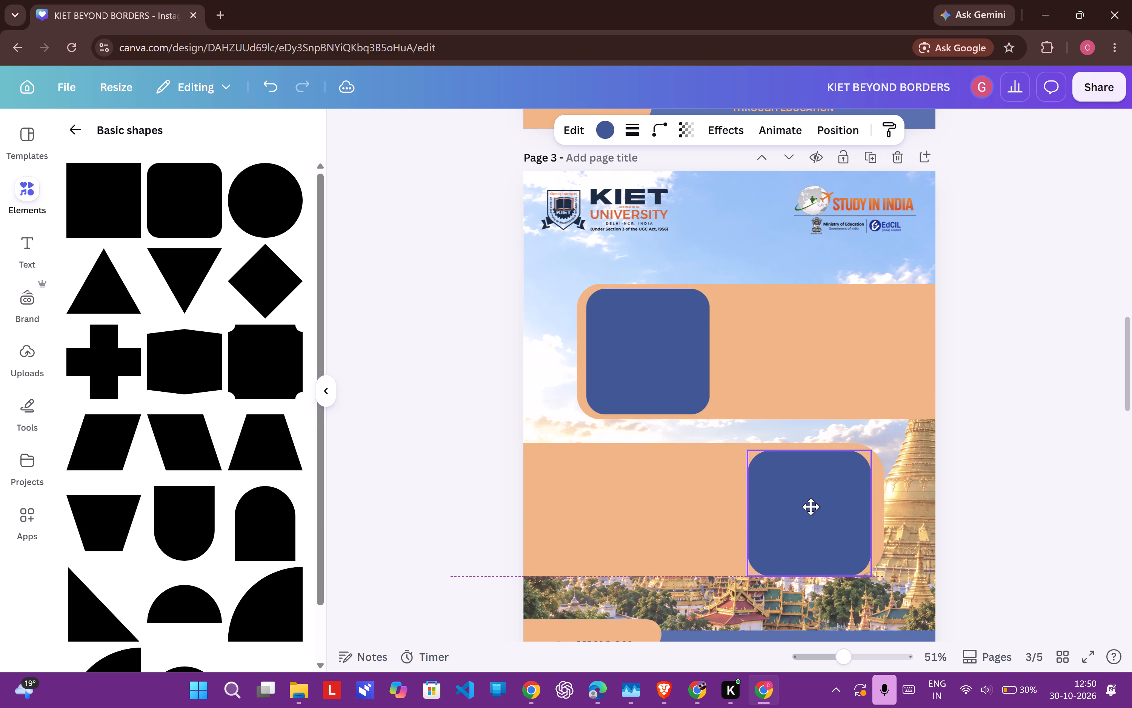
{"action": "left_click_drag", "start_coordinate": [811, 506], "coordinate": [813, 502]}
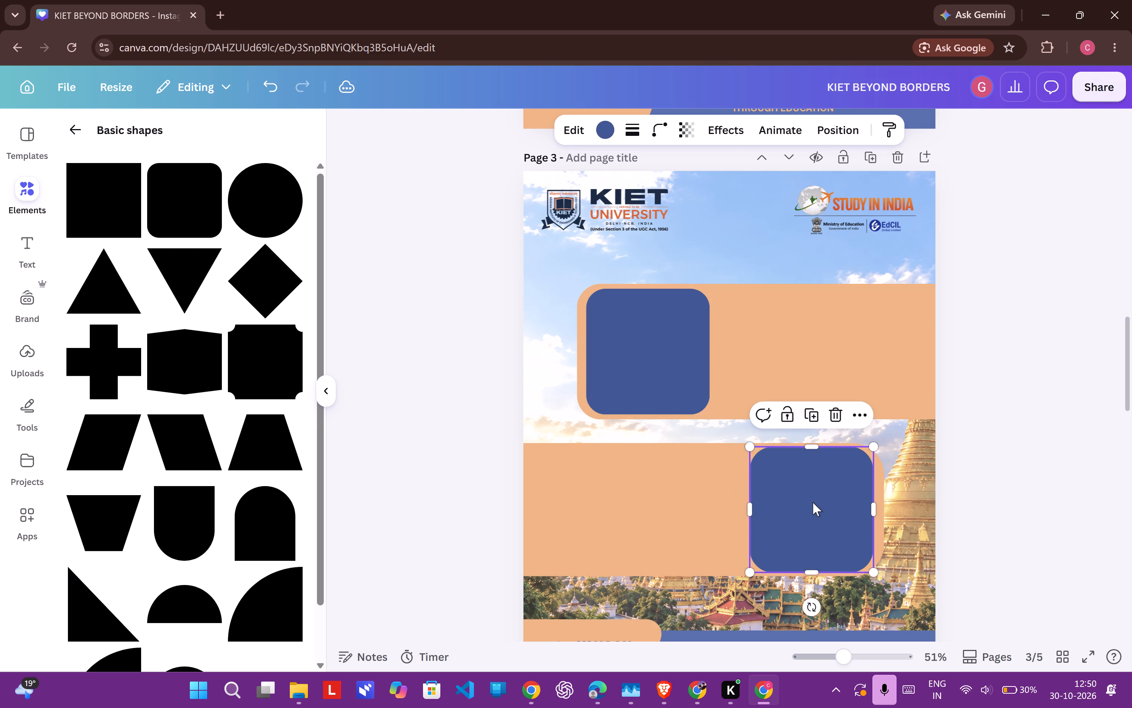
Compare the upper group with the lower shapes and check the lower orange rectangle's corner rounding setting.
{"action": "left_click", "coordinate": [668, 365]}
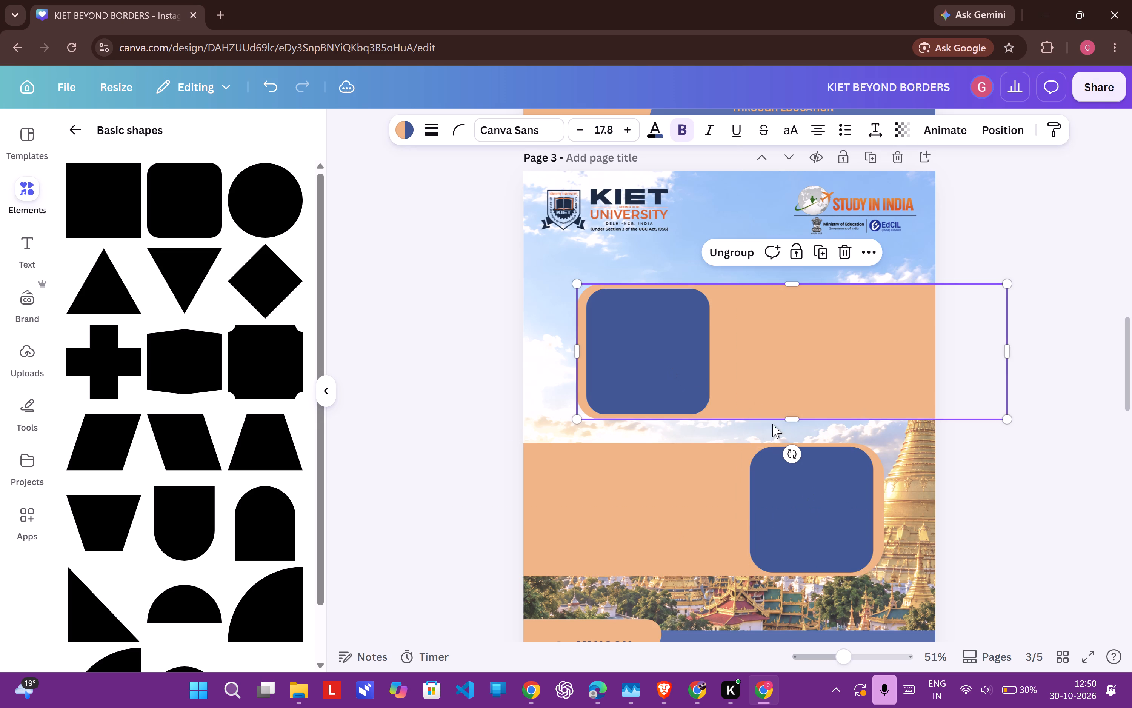
{"action": "left_click", "coordinate": [707, 512]}
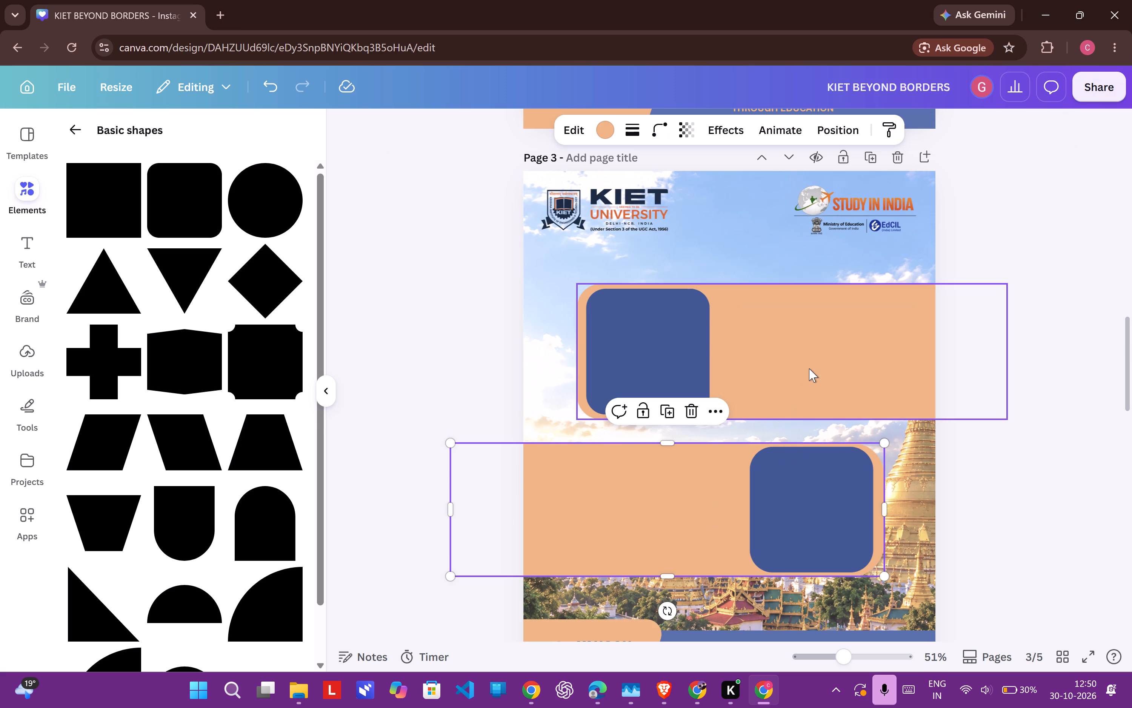
{"action": "left_click", "coordinate": [809, 368]}
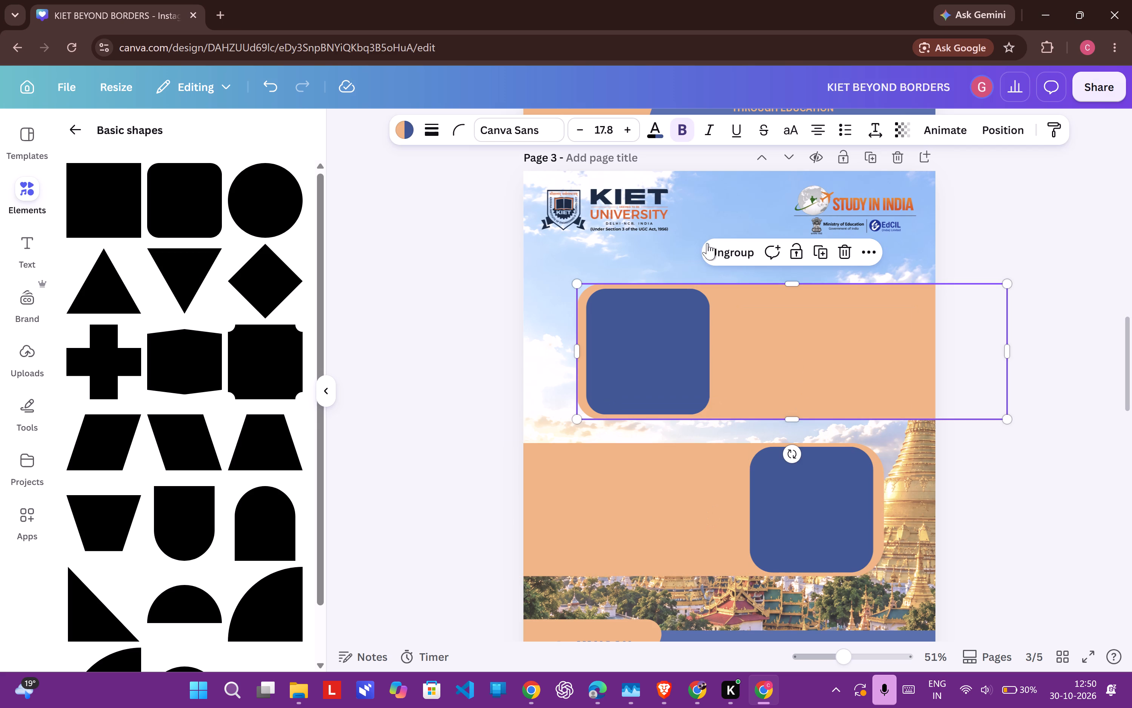
{"action": "left_click", "coordinate": [450, 123]}
{"action": "left_click", "coordinate": [624, 524]}
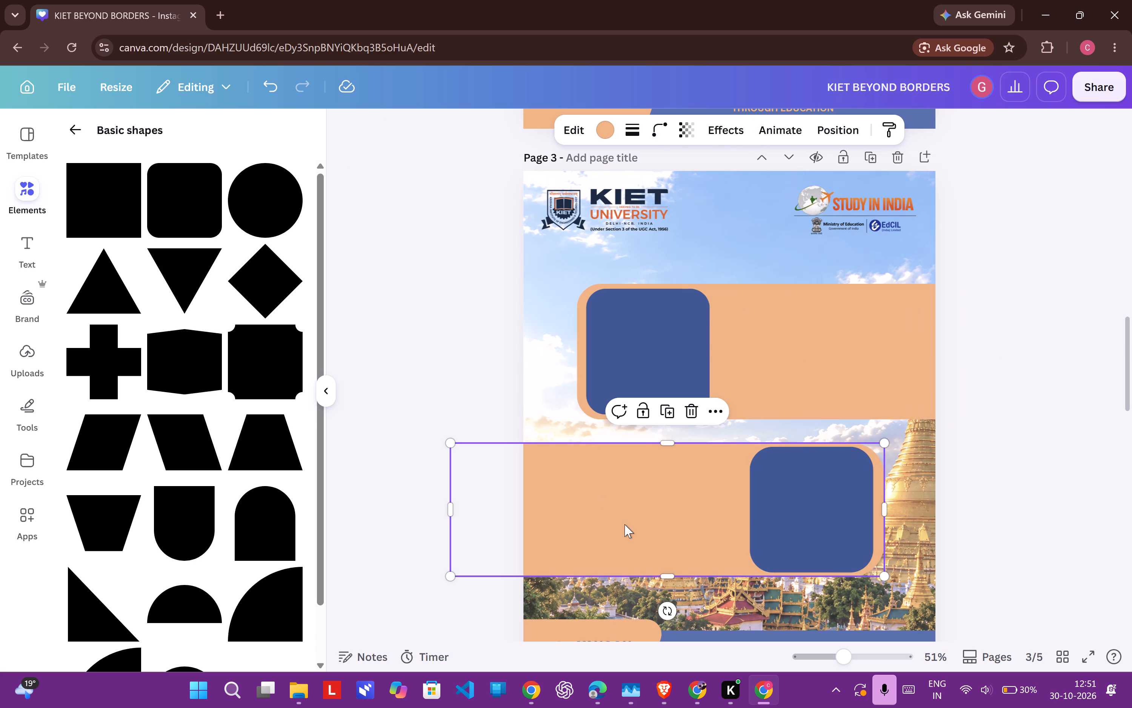
{"action": "left_click", "coordinate": [654, 132]}
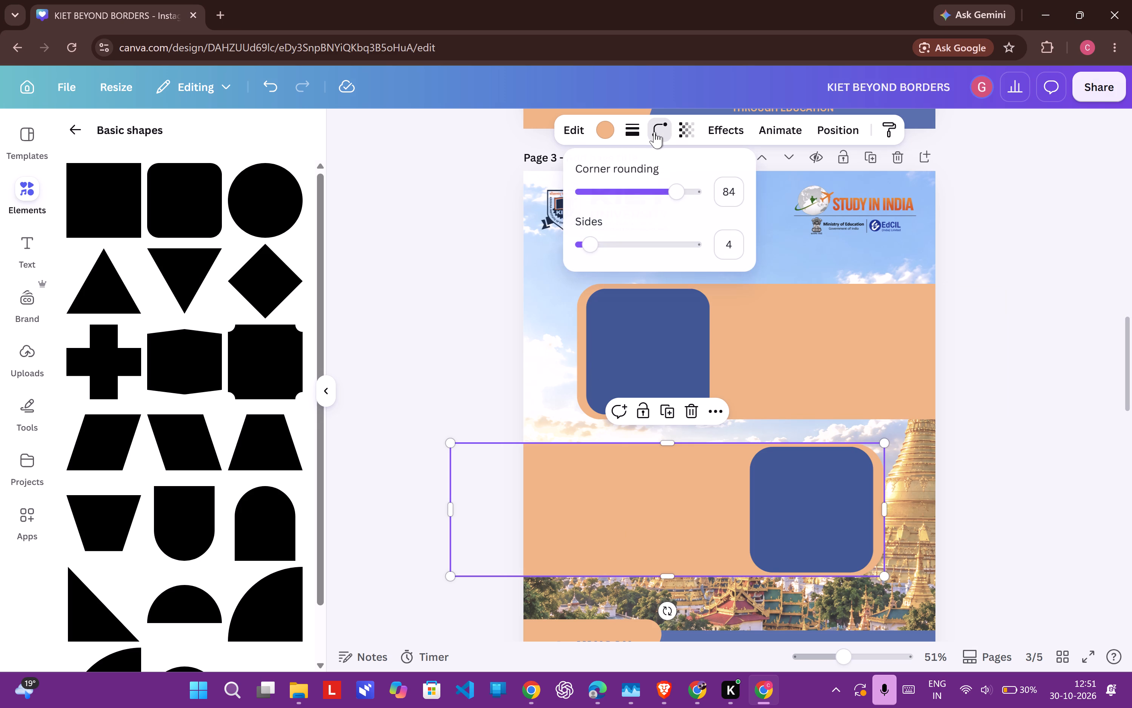
{"action": "left_click", "coordinate": [1034, 336]}
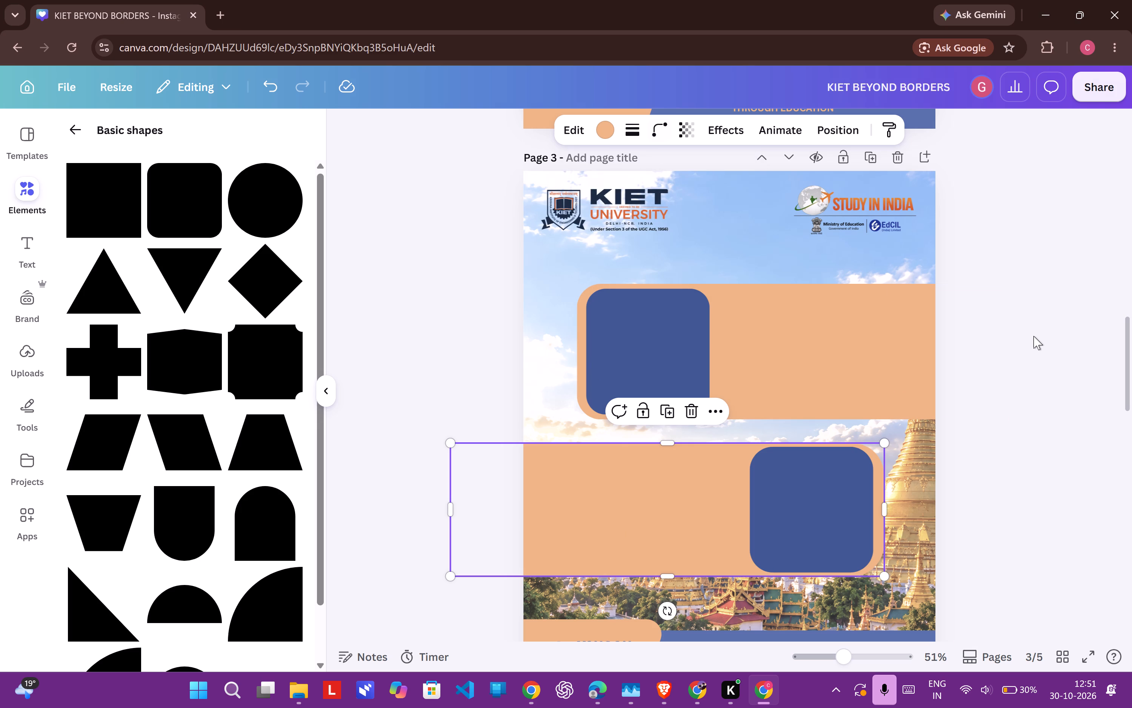
{"action": "left_click", "coordinate": [1019, 437]}
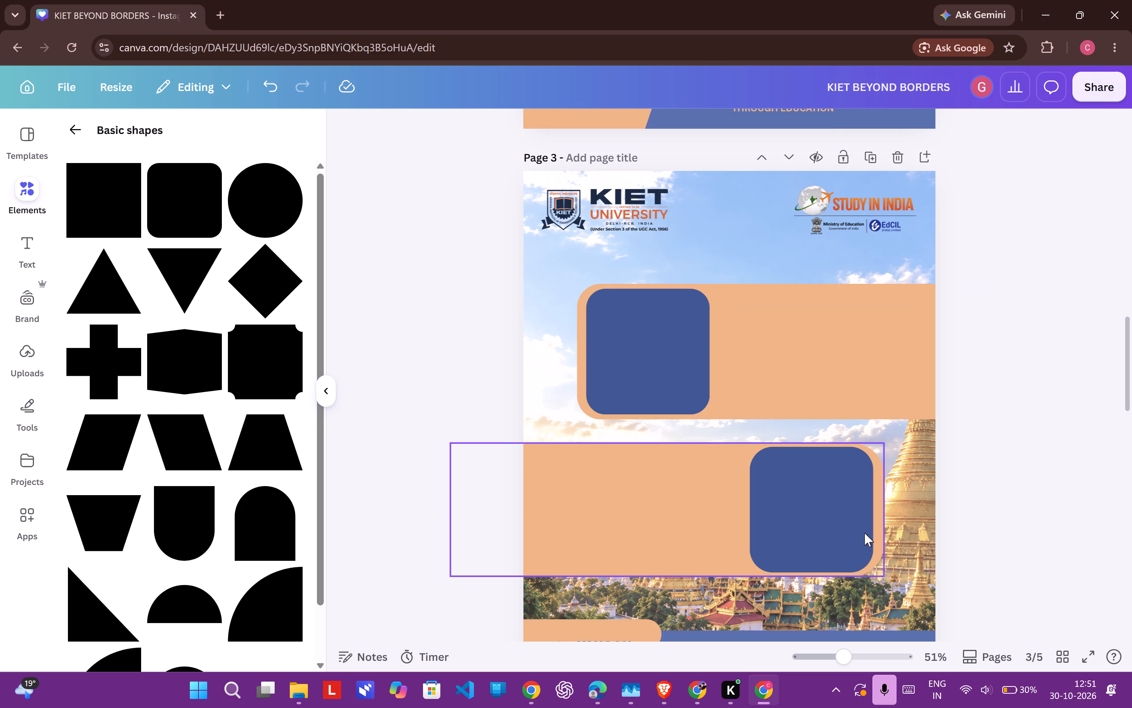
Narrow the lower orange rectangle slightly from its right edge, bringing it closer to the blue square.
{"action": "left_click", "coordinate": [881, 526]}
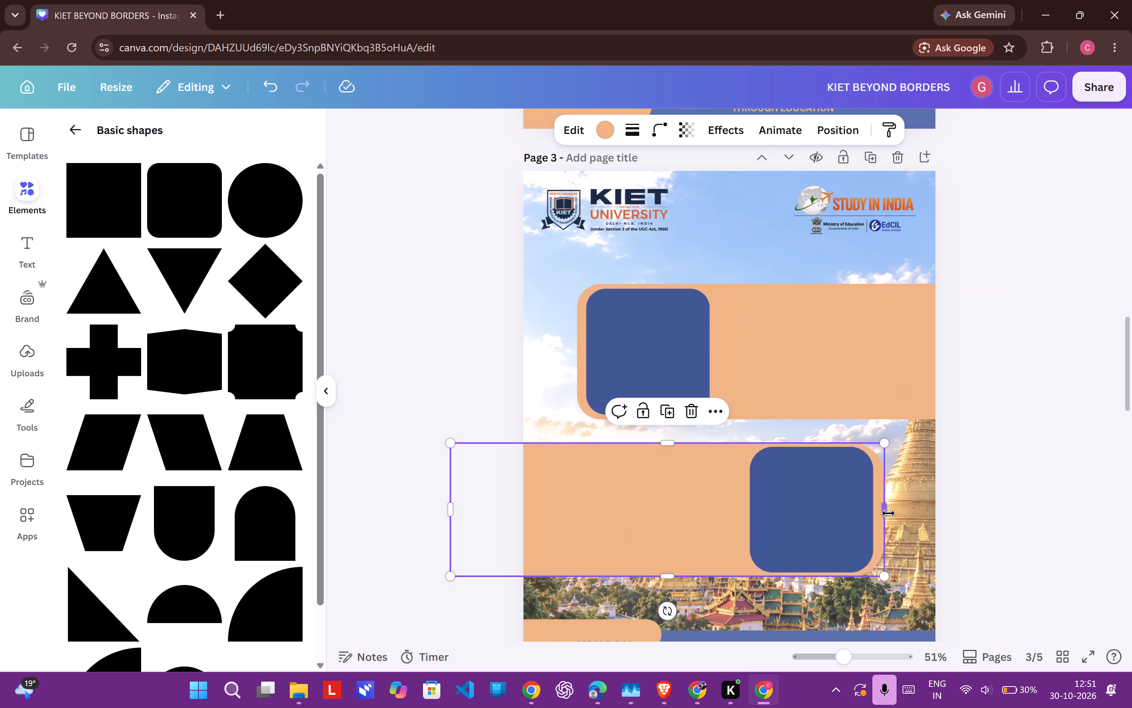
{"action": "left_click_drag", "start_coordinate": [888, 513], "coordinate": [889, 516]}
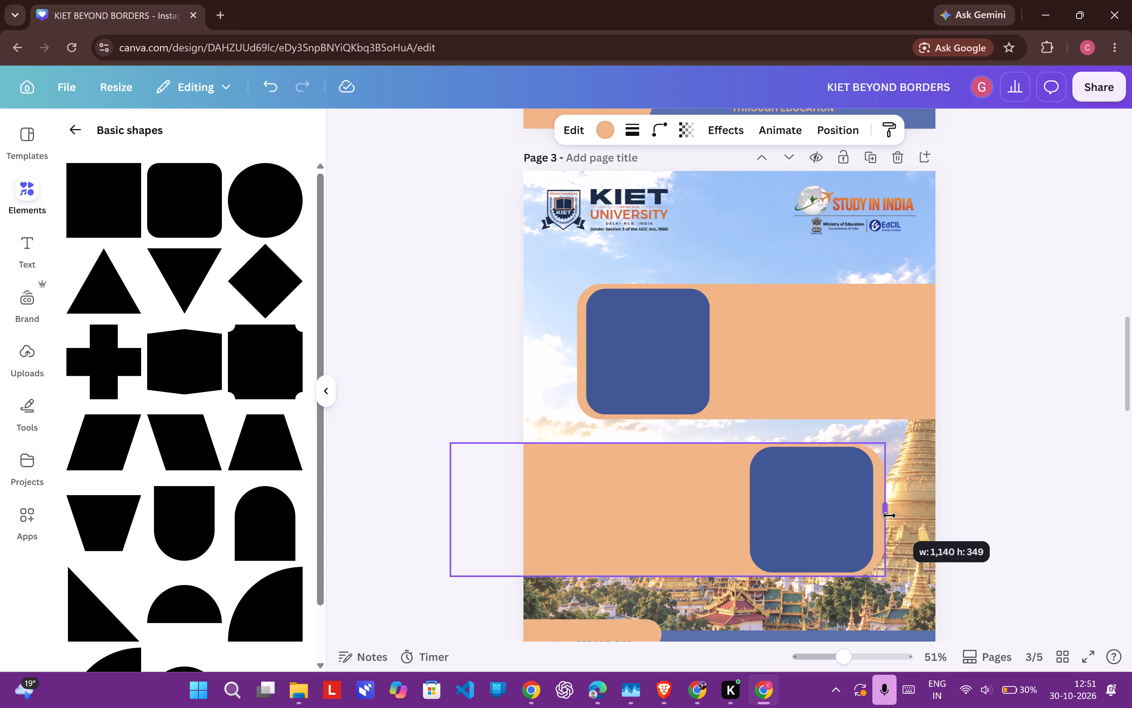
{"action": "left_click_drag", "start_coordinate": [889, 516], "coordinate": [885, 518]}
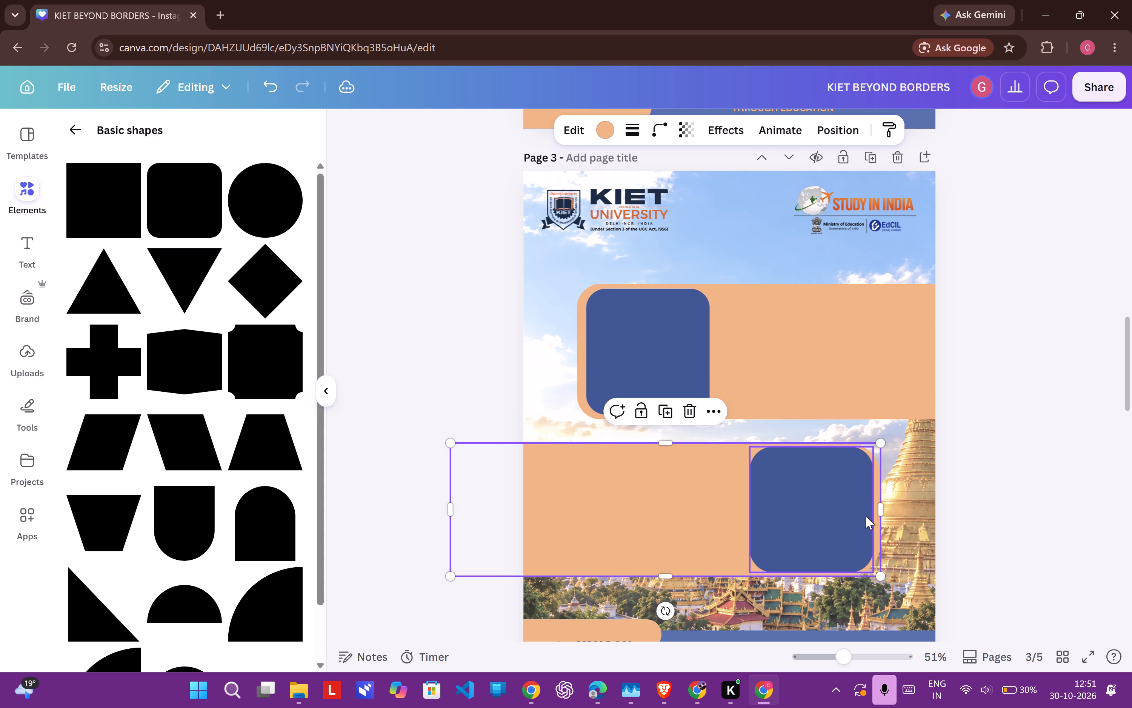
Shift the lower orange rectangle slightly to the right, leaving an even orange margin around the blue square's outer side.
{"action": "left_click", "coordinate": [866, 516]}
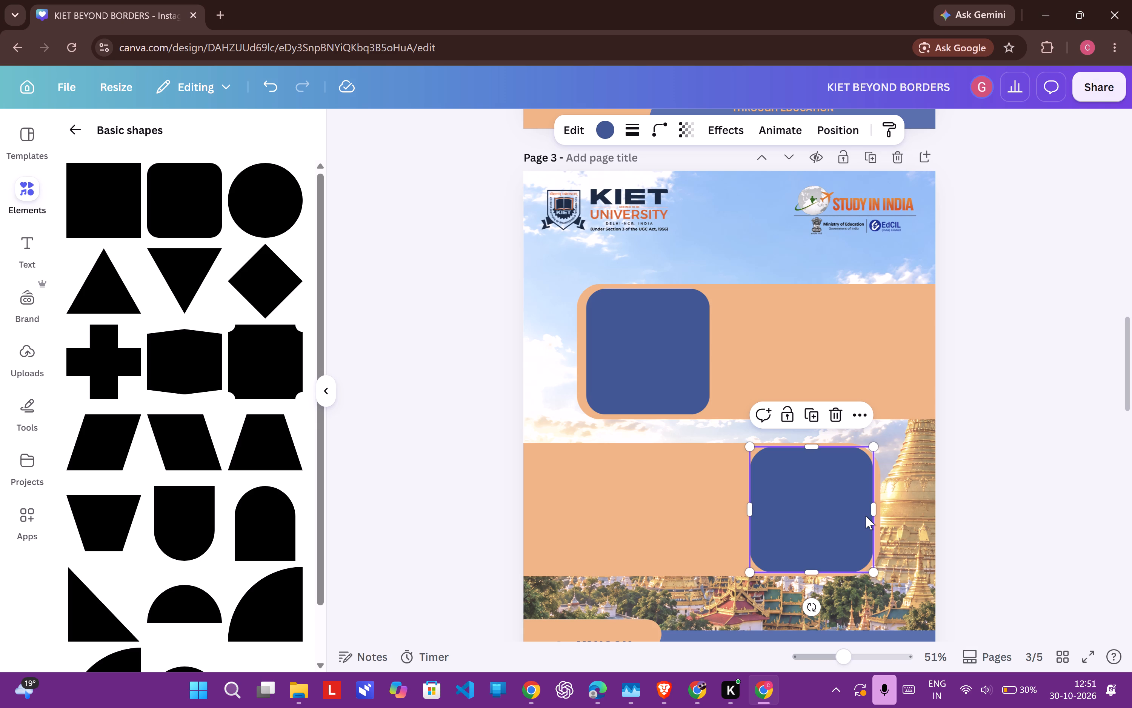
{"action": "left_click", "coordinate": [690, 529]}
{"action": "left_click", "coordinate": [770, 358]}
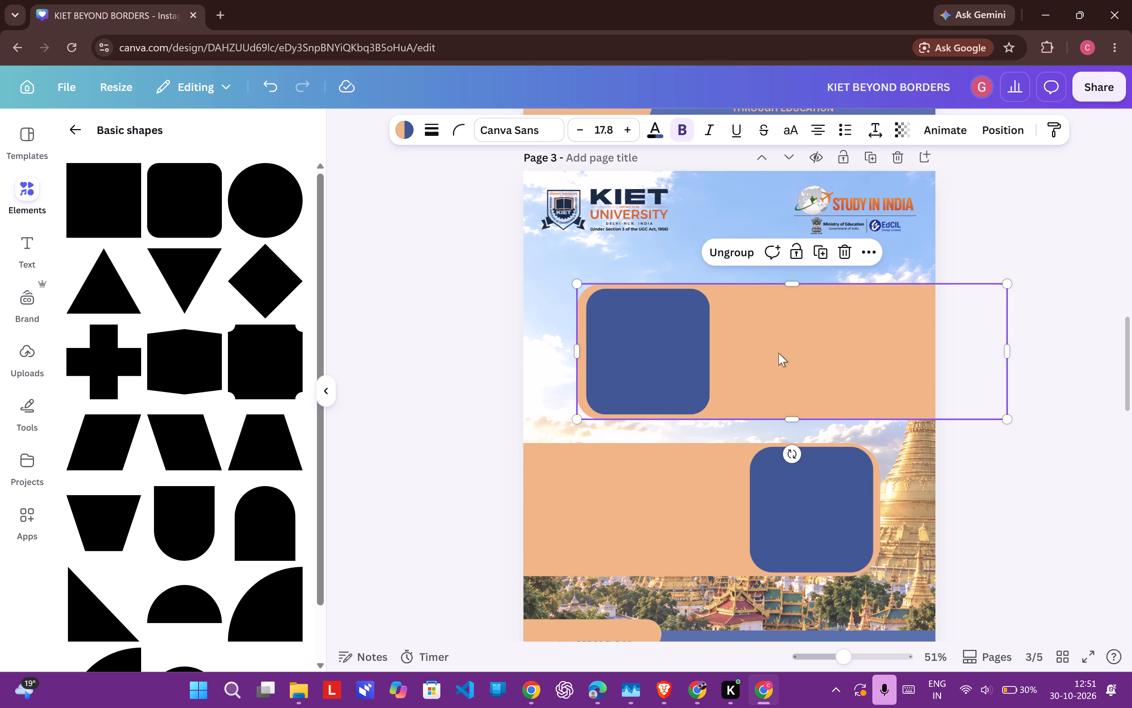
{"action": "left_click_drag", "start_coordinate": [720, 477], "coordinate": [766, 479]}
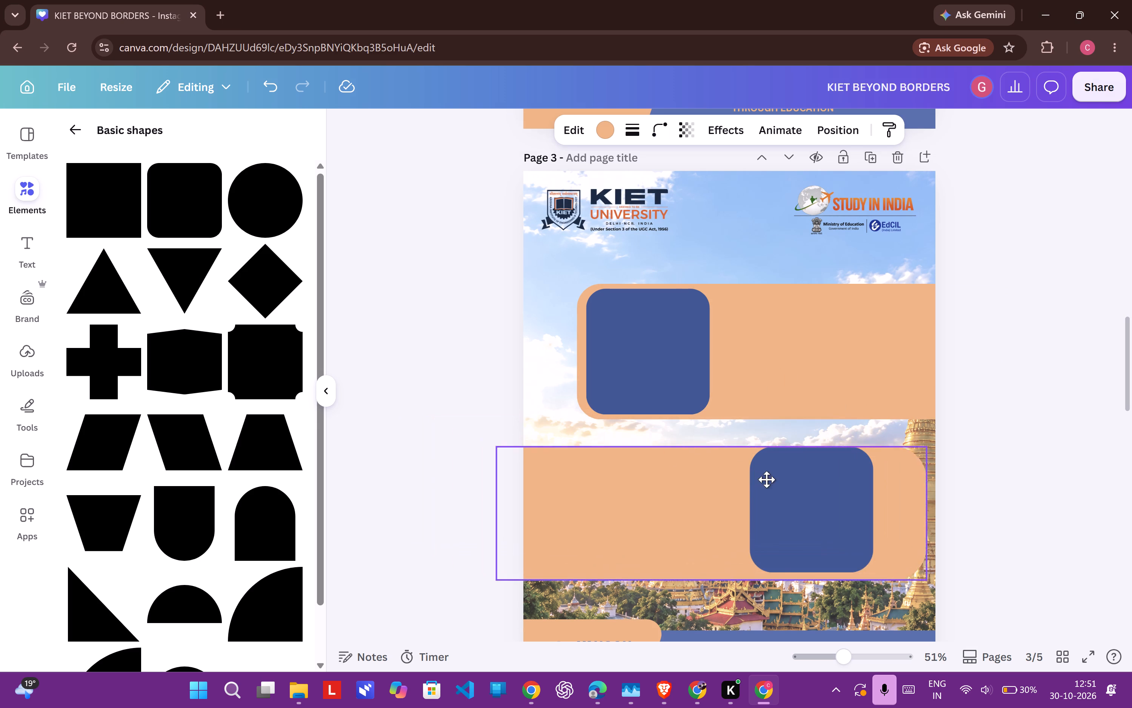
{"action": "left_click_drag", "start_coordinate": [766, 479], "coordinate": [727, 477]}
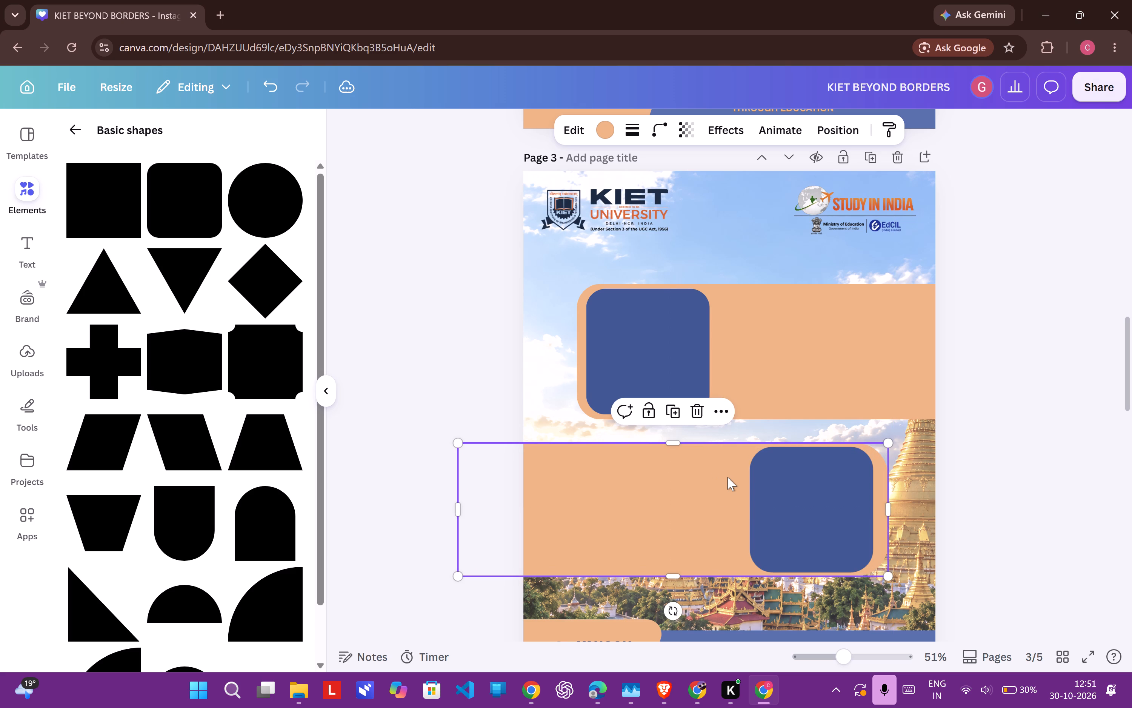
Shift the lower blue rounded square slightly right, keeping it vertically centred within the lower orange rectangle.
{"action": "left_click", "coordinate": [785, 503]}
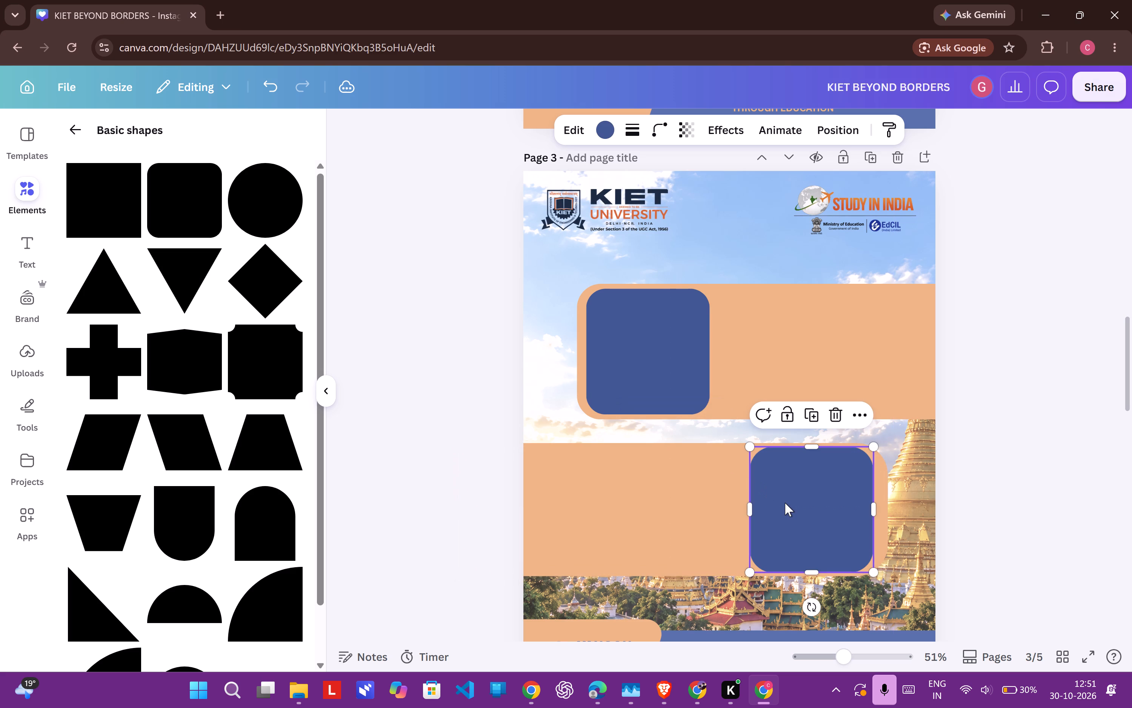
{"action": "left_click_drag", "start_coordinate": [785, 503], "coordinate": [790, 504]}
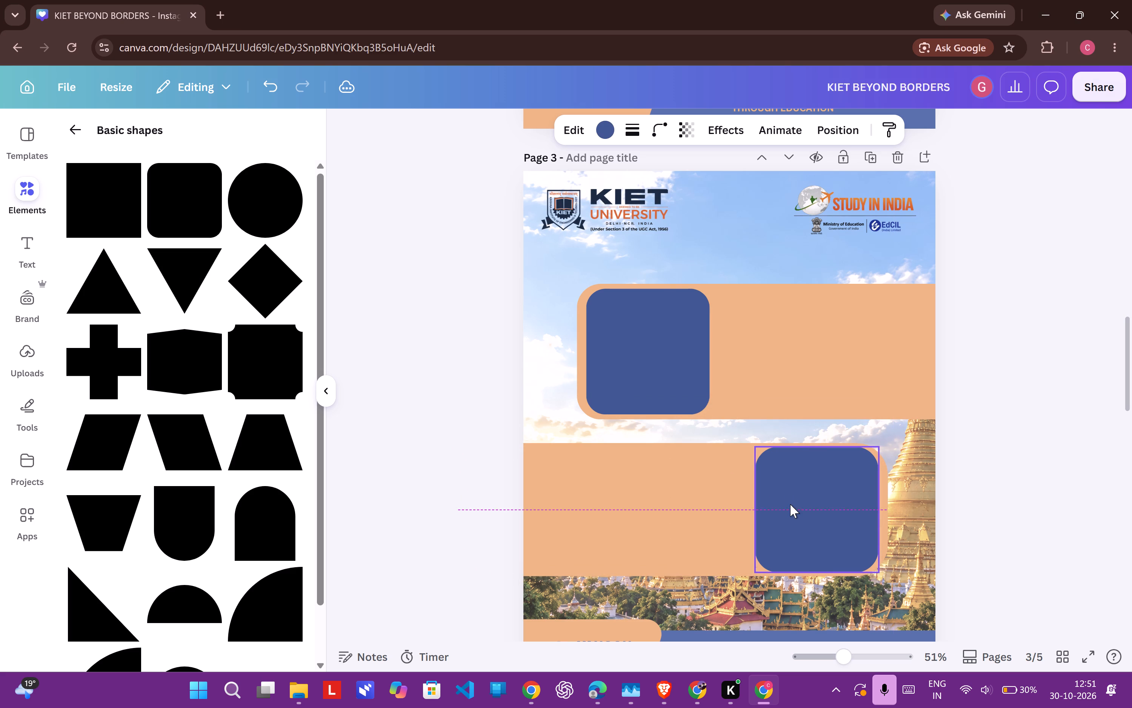
{"action": "left_click", "coordinate": [1029, 476]}
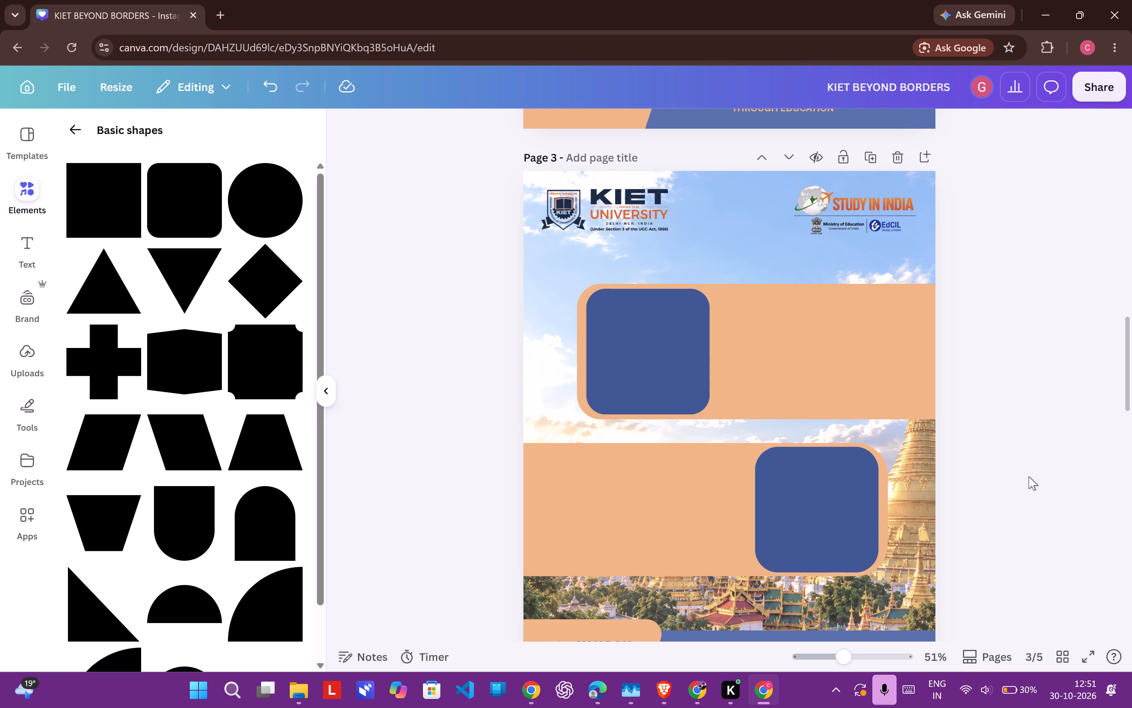
Switch to the Chrome window with the ChatGPT conversations and search Google for "telegram" in a new tab.
{"action": "left_click", "coordinate": [529, 698]}
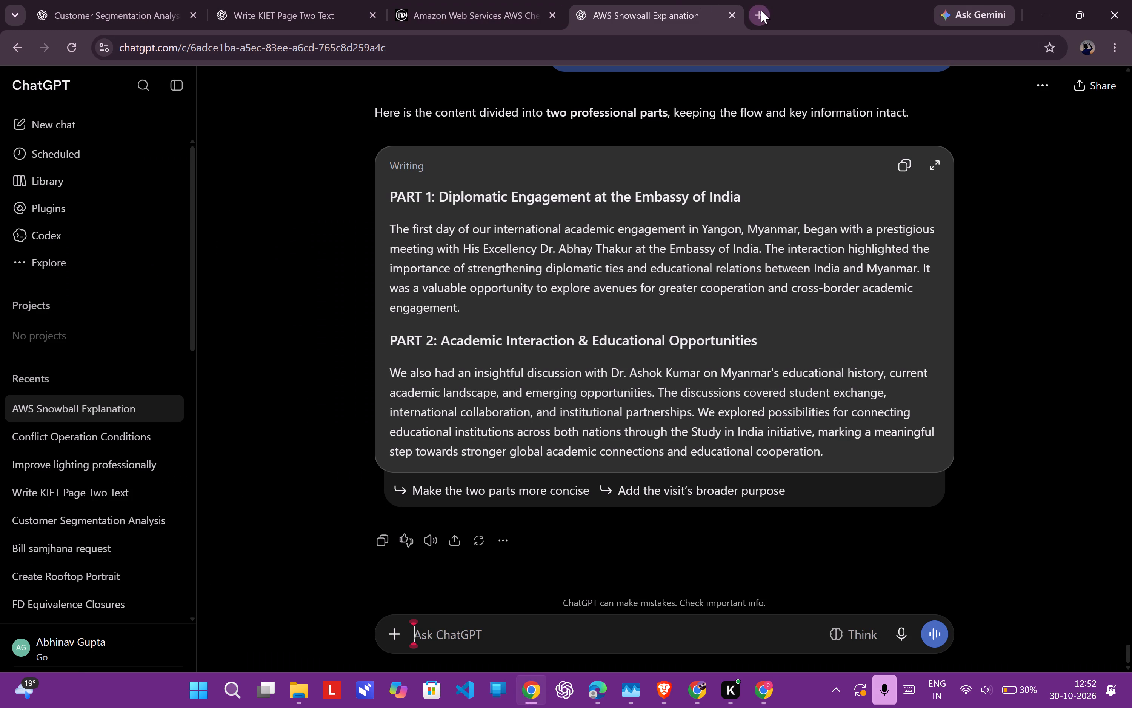
{"action": "left_click", "coordinate": [761, 10]}
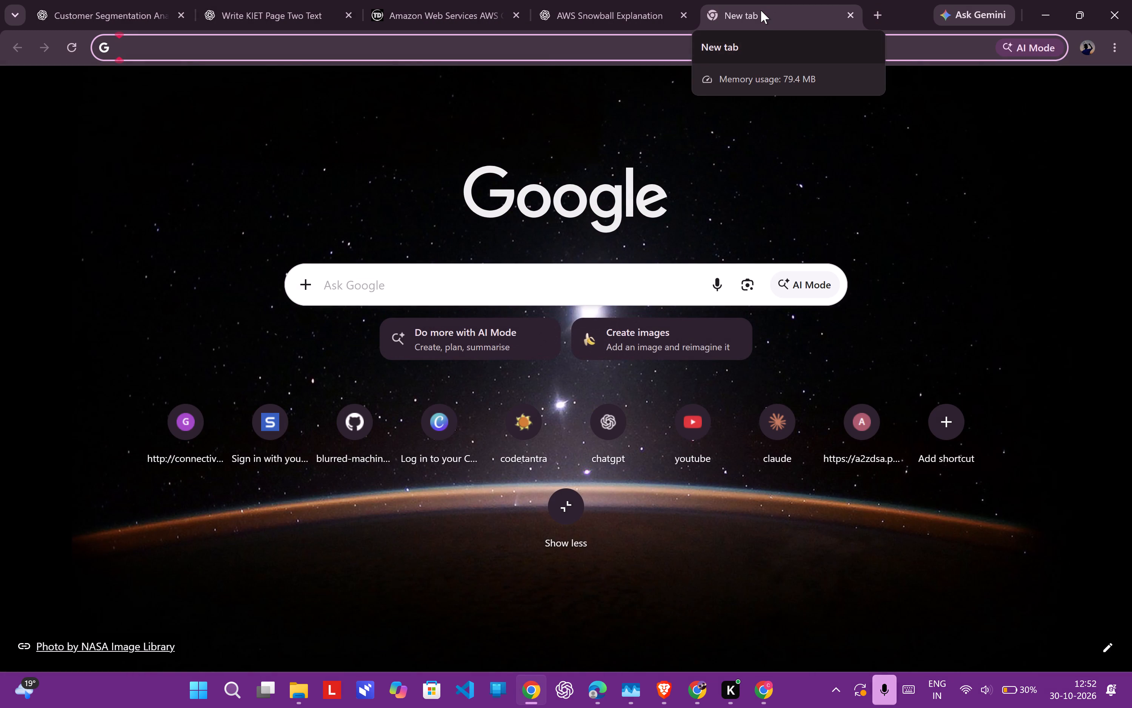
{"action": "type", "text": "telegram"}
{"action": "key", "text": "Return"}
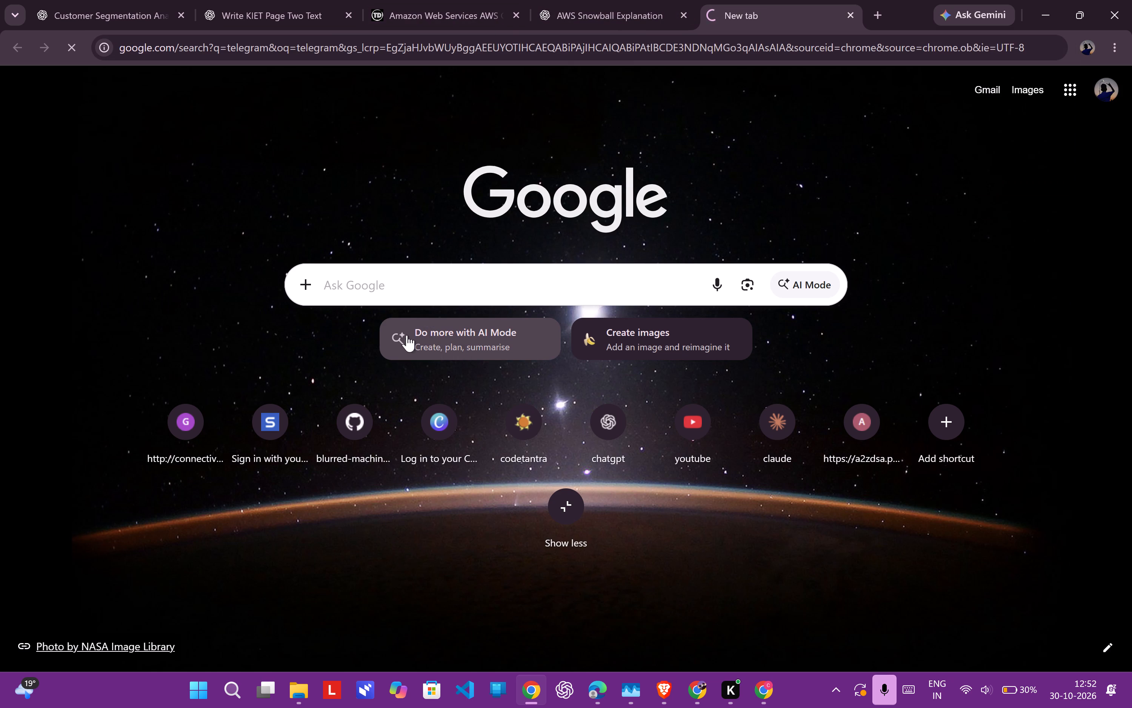
Connect the computer to the open KIET Wi-Fi network.
{"action": "left_click", "coordinate": [1039, 705]}
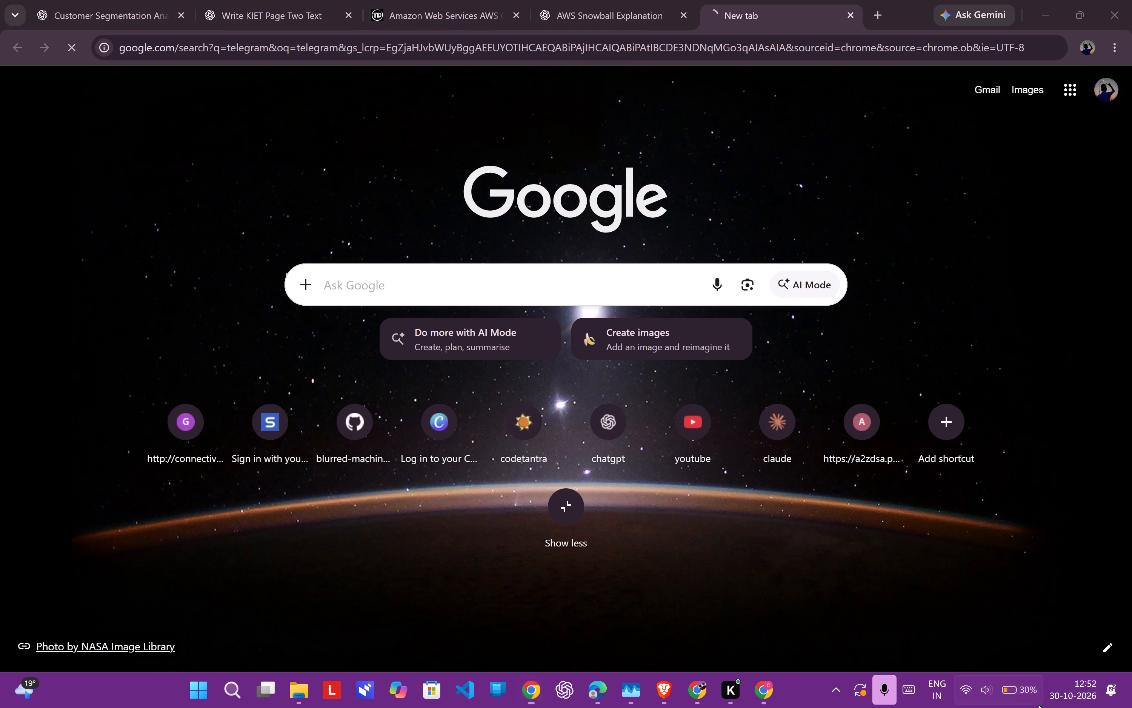
{"action": "left_click", "coordinate": [928, 403]}
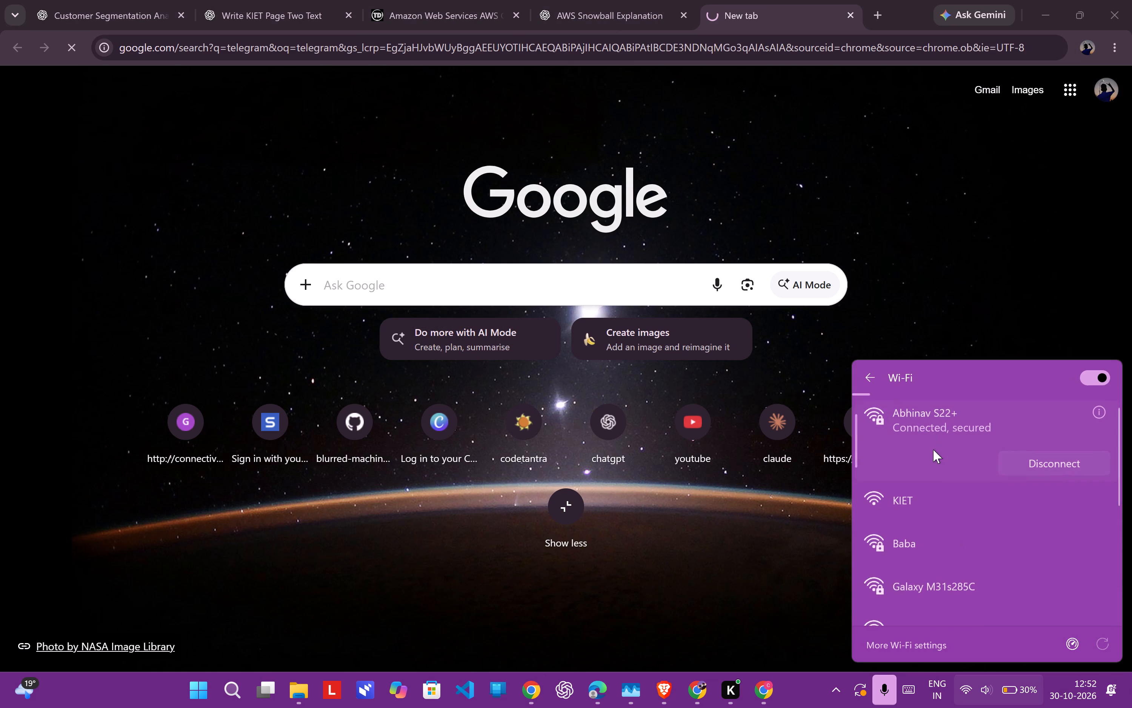
{"action": "left_click", "coordinate": [925, 503]}
{"action": "left_click", "coordinate": [1033, 566]}
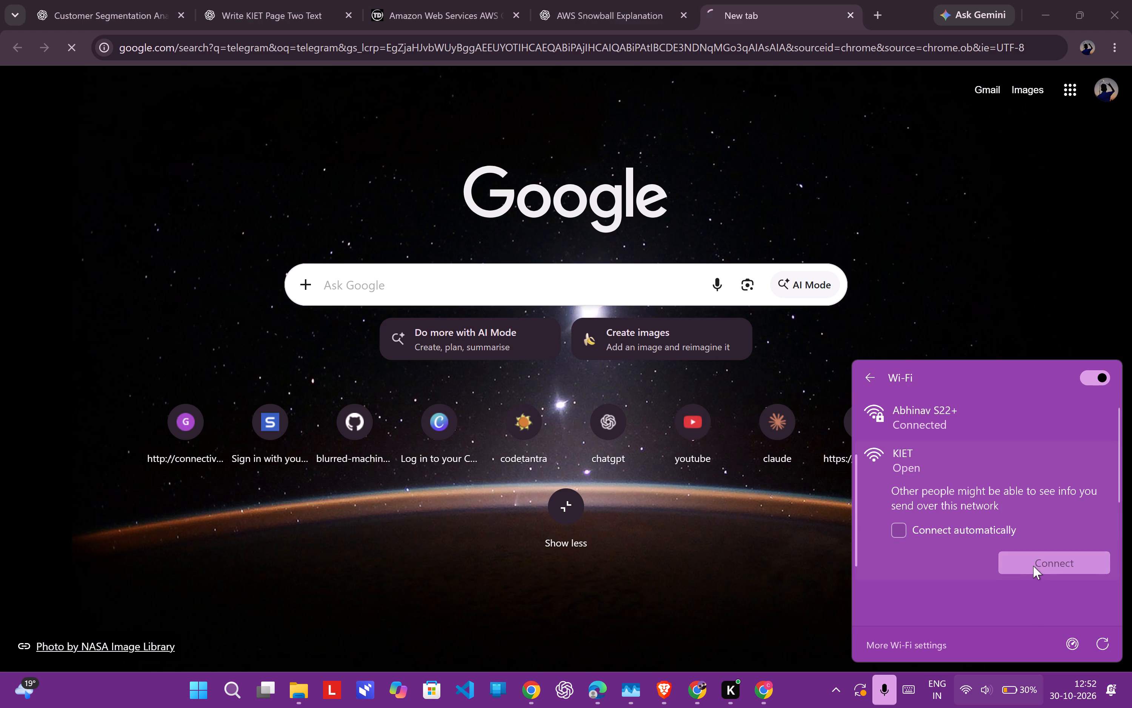
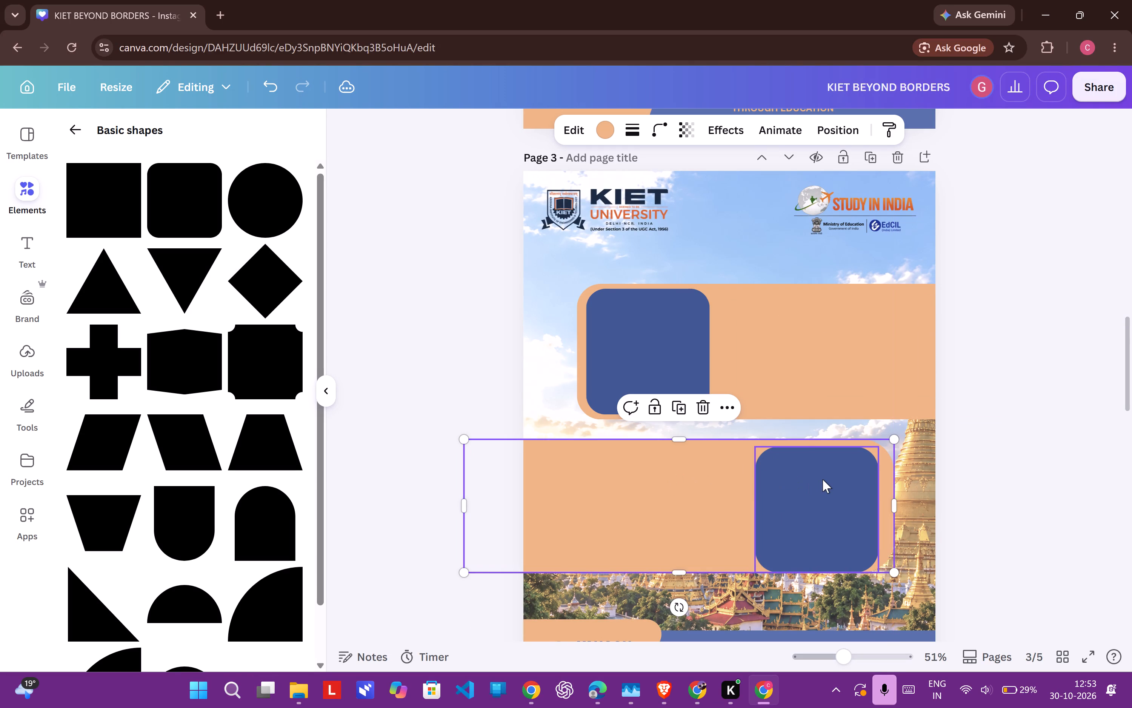
Nudge the lower blue rounded square up and right so it is vertically centred inside the rounded end of the lower orange rectangle.
{"action": "left_click_drag", "start_coordinate": [823, 479], "coordinate": [826, 474]}
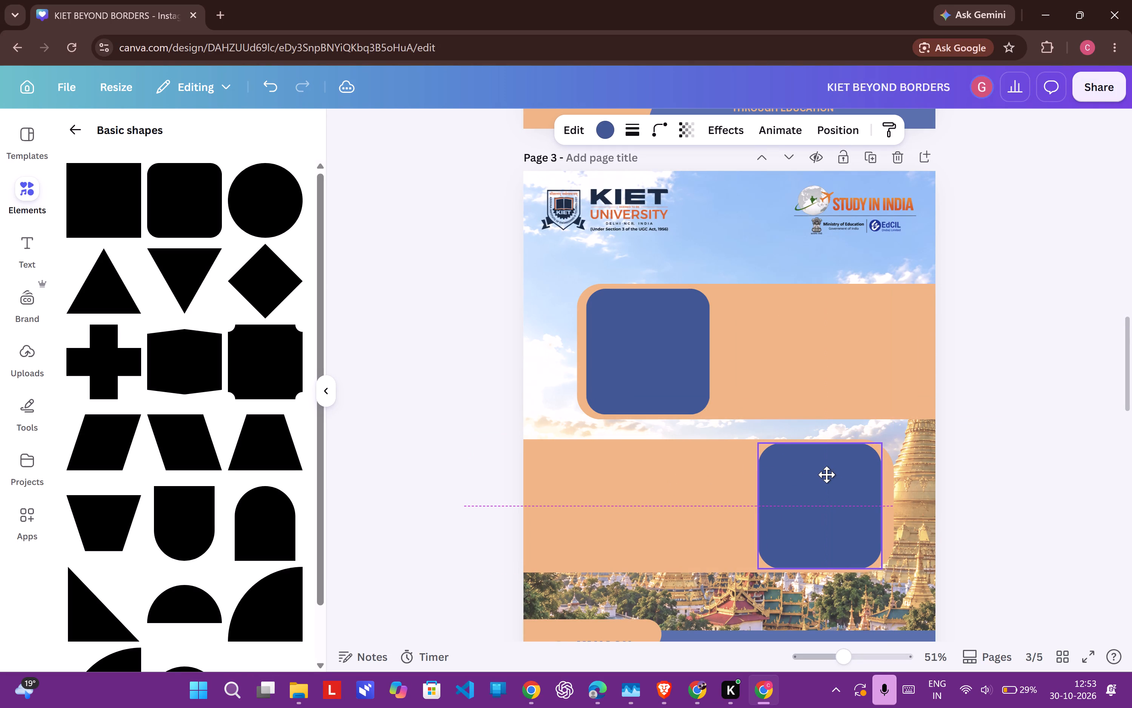
{"action": "left_click_drag", "start_coordinate": [826, 474], "coordinate": [830, 474]}
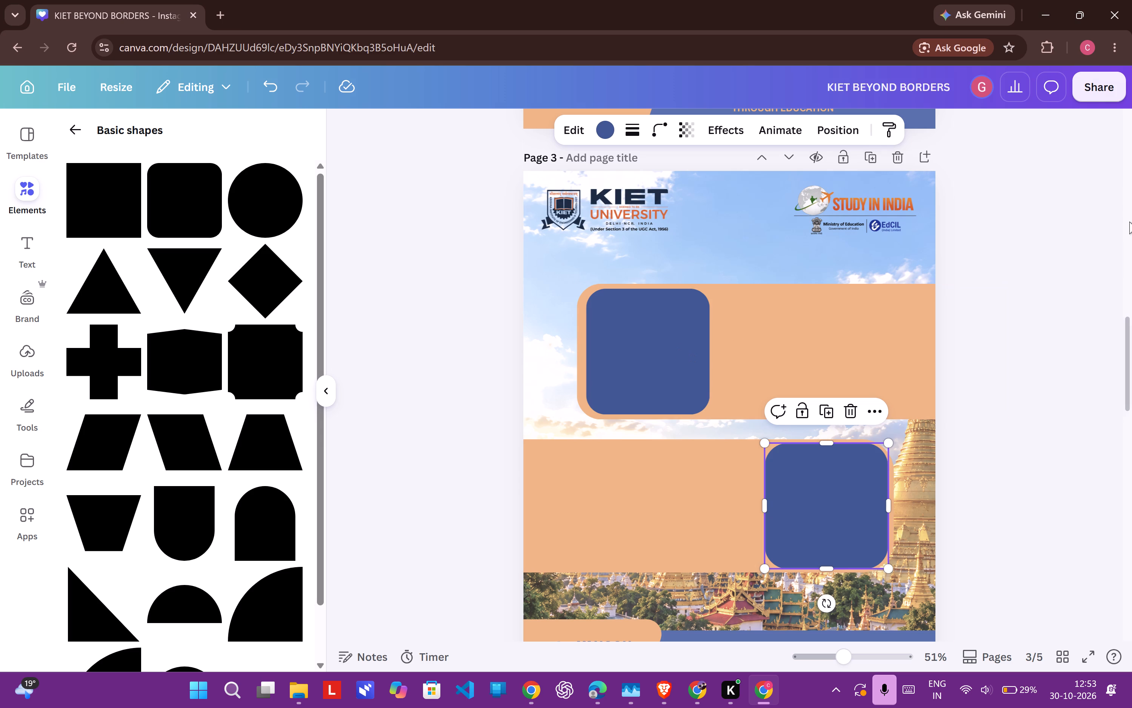
{"action": "left_click", "coordinate": [1090, 220]}
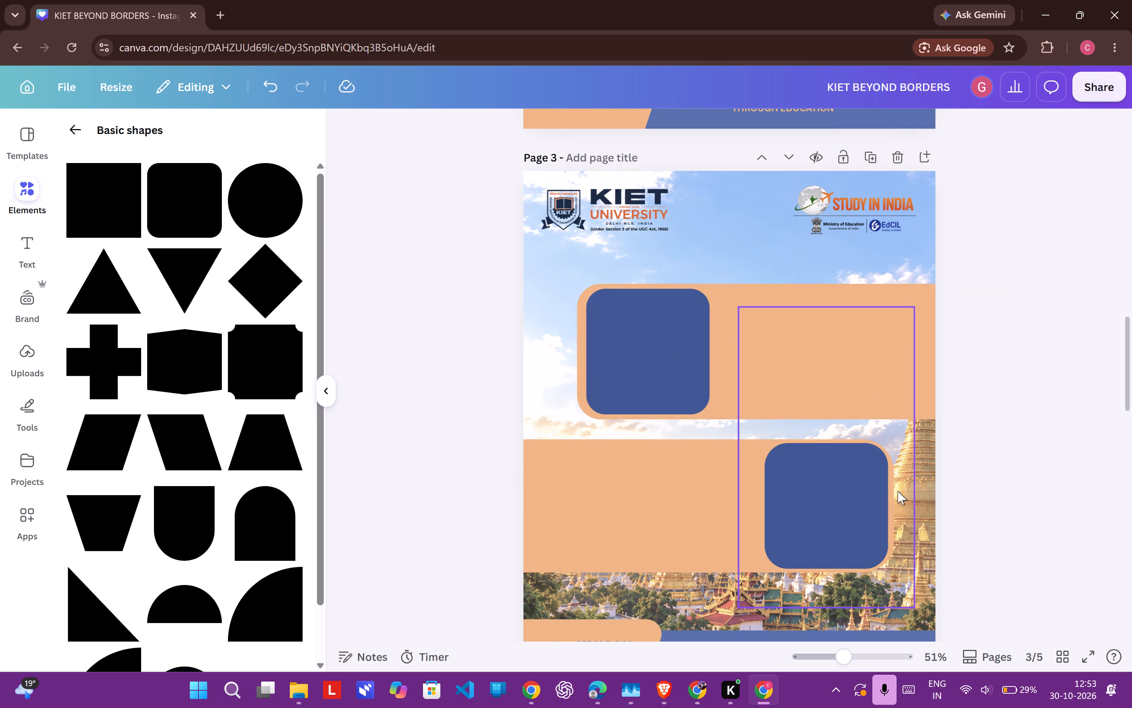
Nudge the lower orange rectangle slightly to the right to widen the orange margin on the blue square's outer side.
{"action": "left_click", "coordinate": [703, 501]}
{"action": "key", "text": "Right"}
{"action": "key", "text": "Right"}
{"action": "key", "text": "Right"}
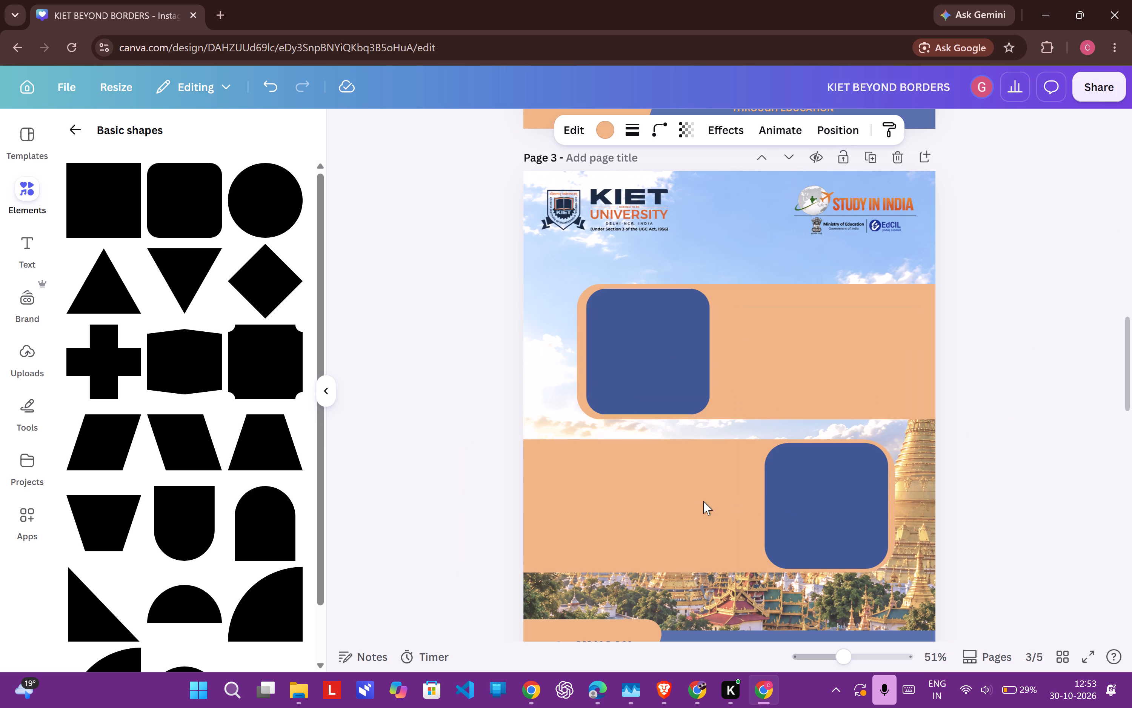
{"action": "key", "text": "Right"}
{"action": "key", "text": "Right"}
{"action": "key", "text": "Right"}
{"action": "key", "text": "Right"}
{"action": "key", "text": "Right"}
Fine-tune the lower orange rectangle's vertical position so the orange margins above and below the blue square are even.
{"action": "key", "text": "Down"}
{"action": "key", "text": "Down"}
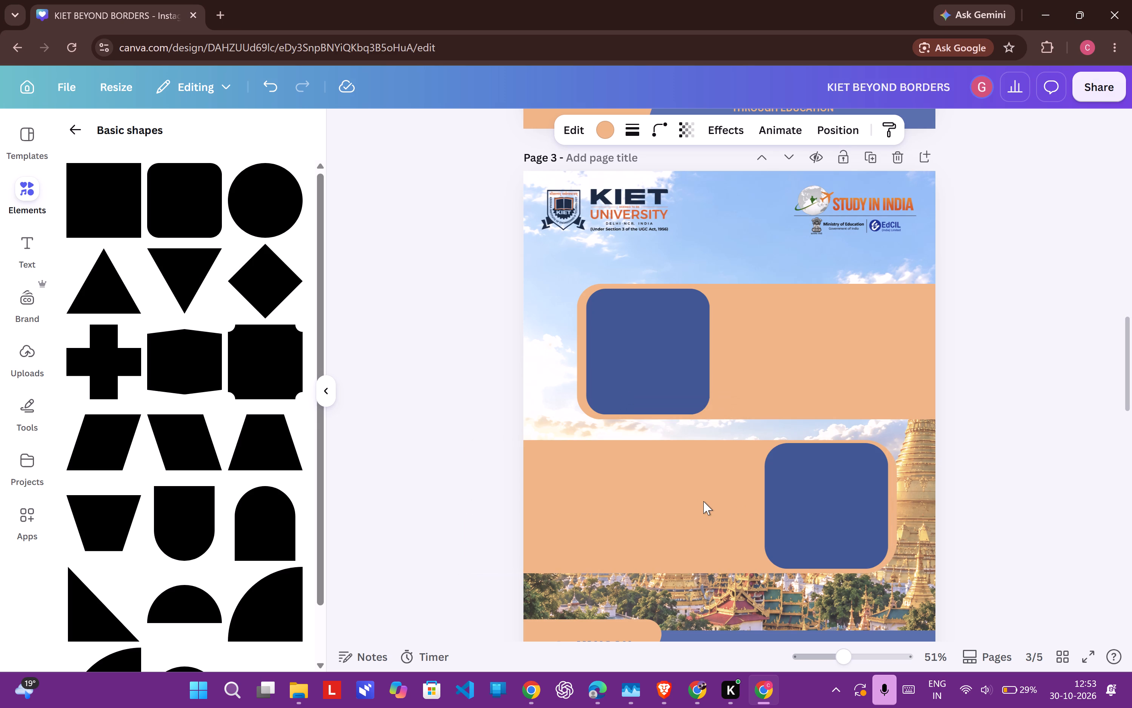
{"action": "key", "text": "Down"}
{"action": "key", "text": "Down"}
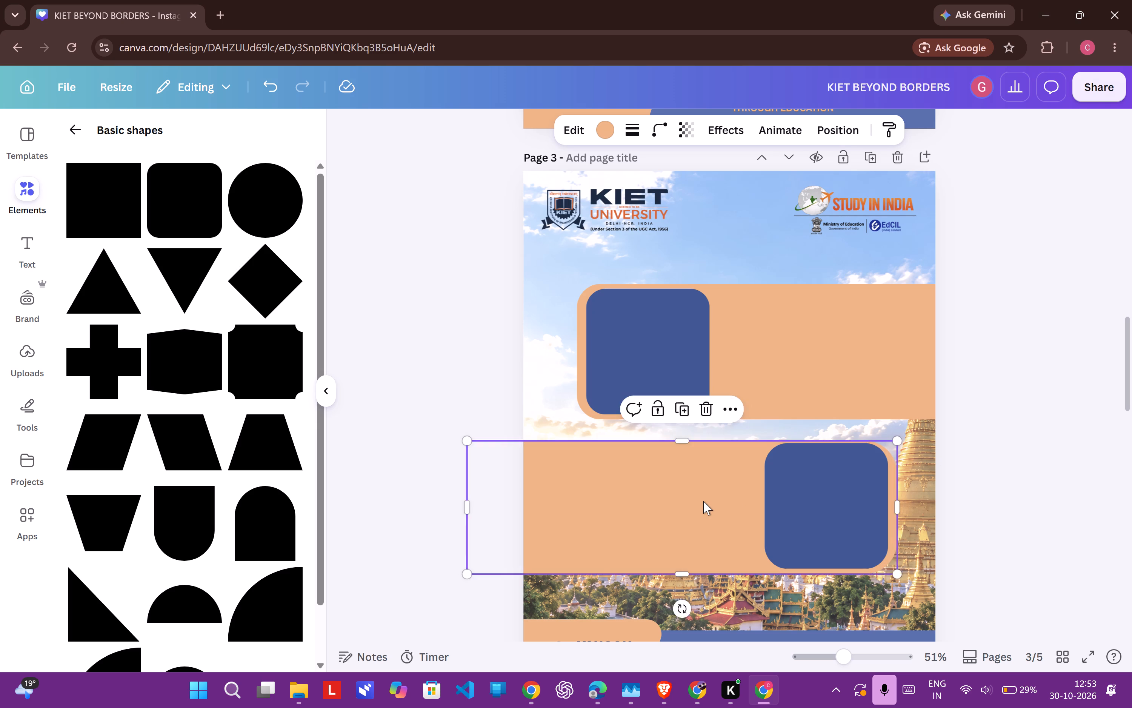
{"action": "key", "text": "Up"}
{"action": "key", "text": "Up"}
{"action": "key", "text": "Up"}
{"action": "key", "text": "Up"}
{"action": "key", "text": "Down"}
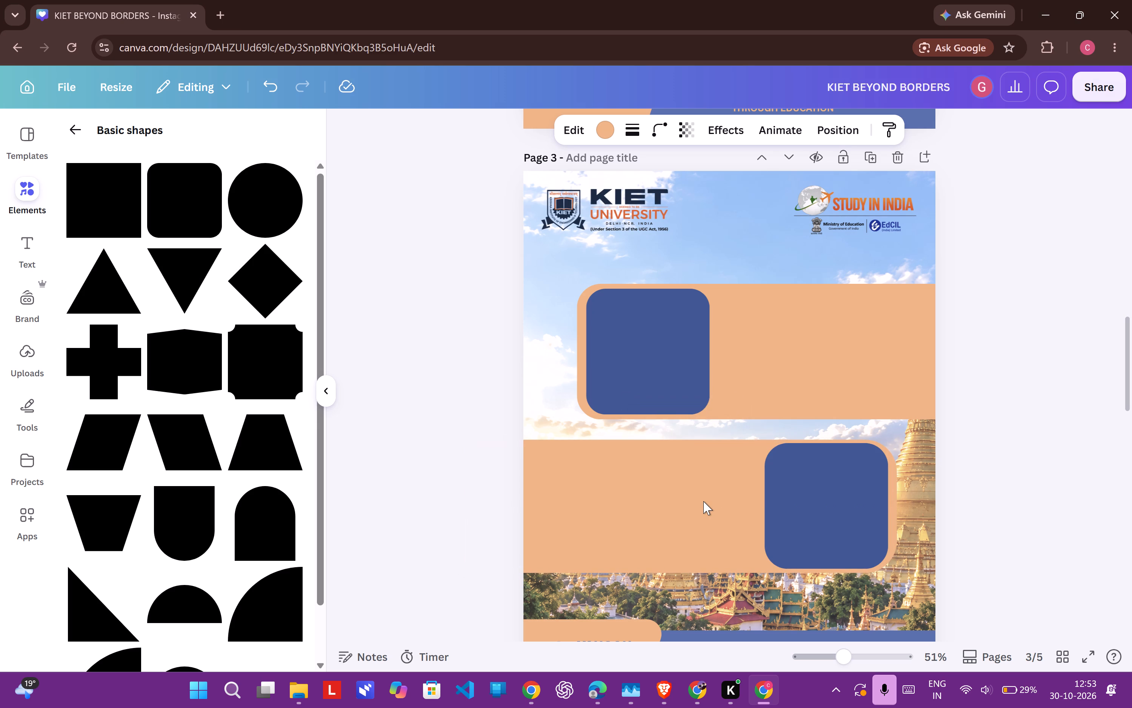
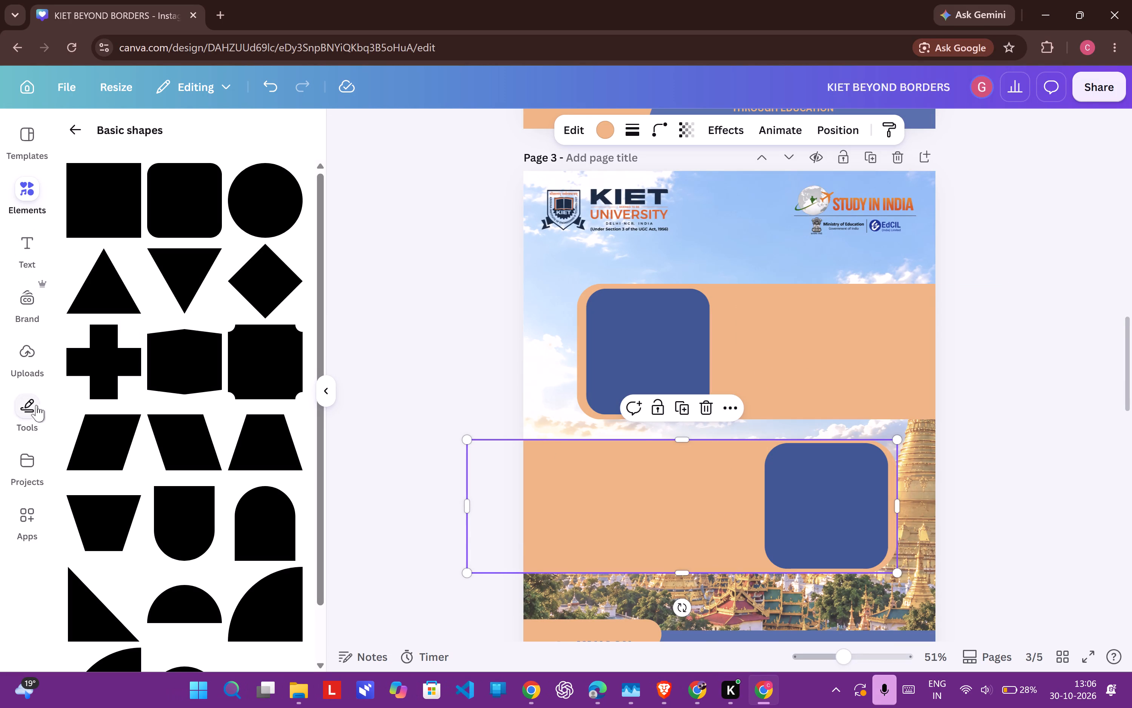
Look through the uploaded images for photos to use on the Day 1 page.
{"action": "left_click", "coordinate": [27, 357]}
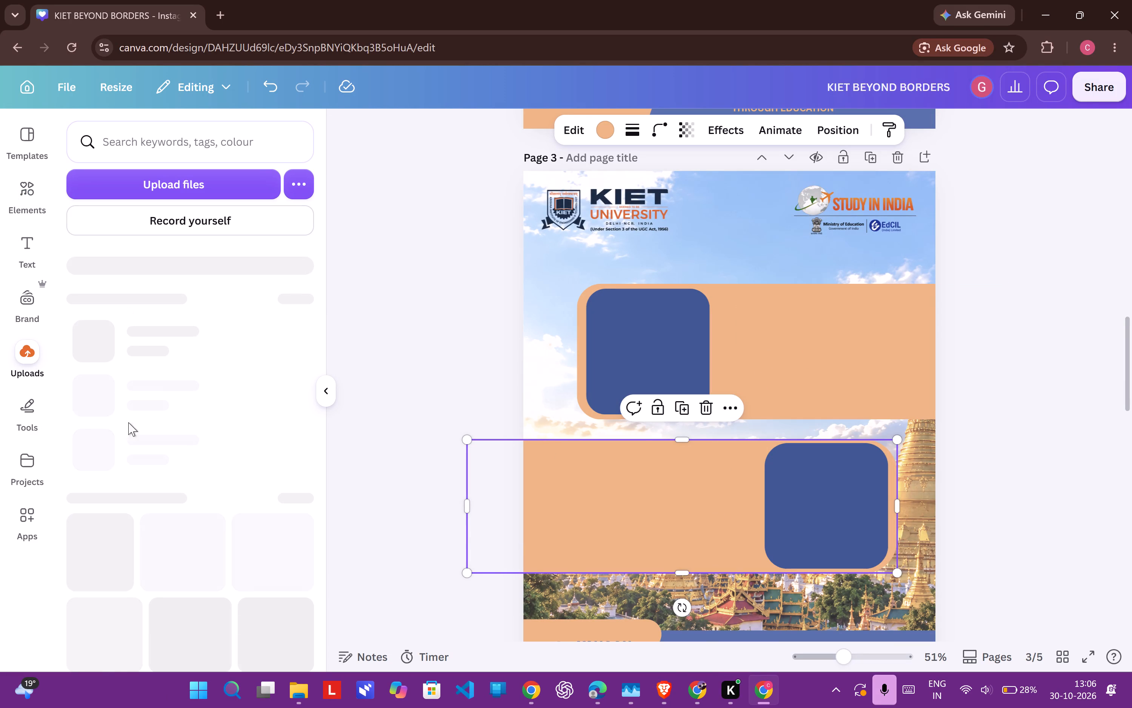
{"action": "scroll", "coordinate": [167, 511], "scroll_direction": "down", "scroll_amount": 1}
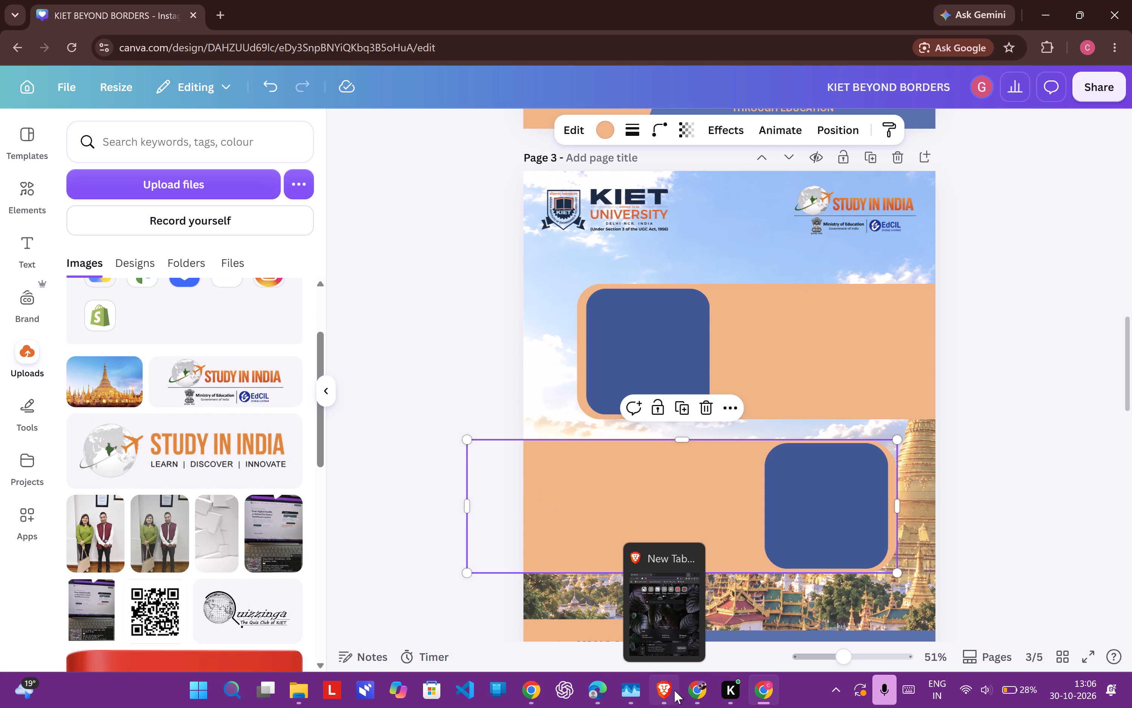
Search Windows for the WhatsApp app to switch to it.
{"action": "key", "text": "w"}
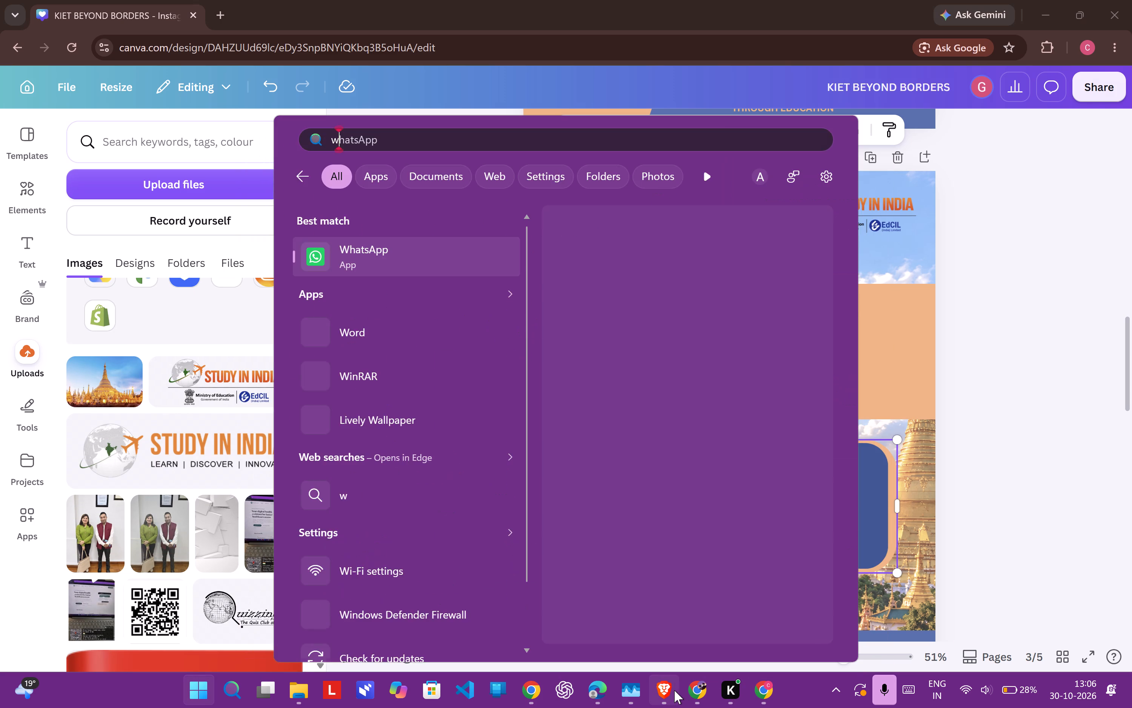
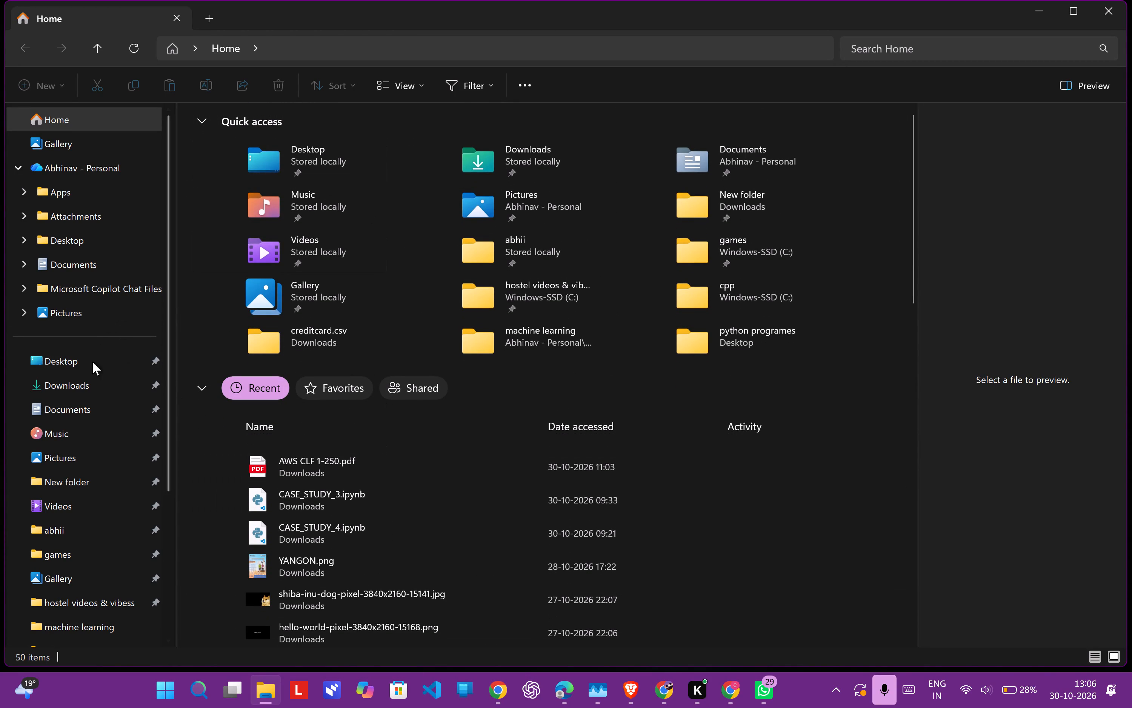
Open the Downloads folder in File Explorer.
{"action": "left_click", "coordinate": [103, 392]}
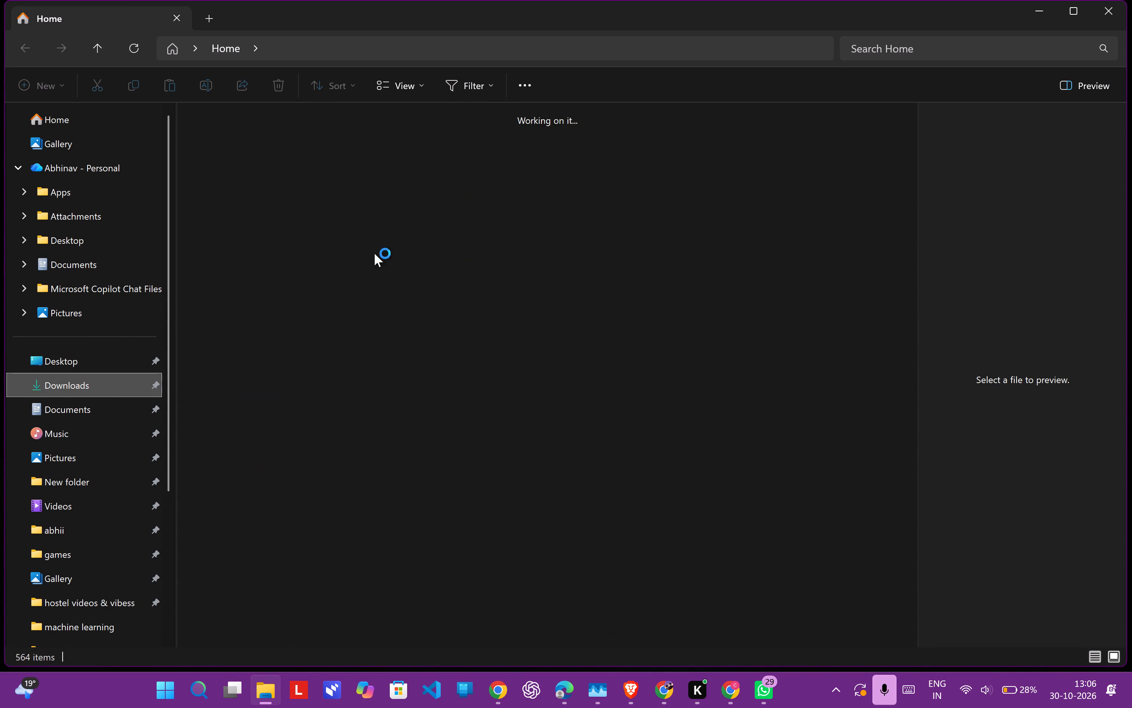
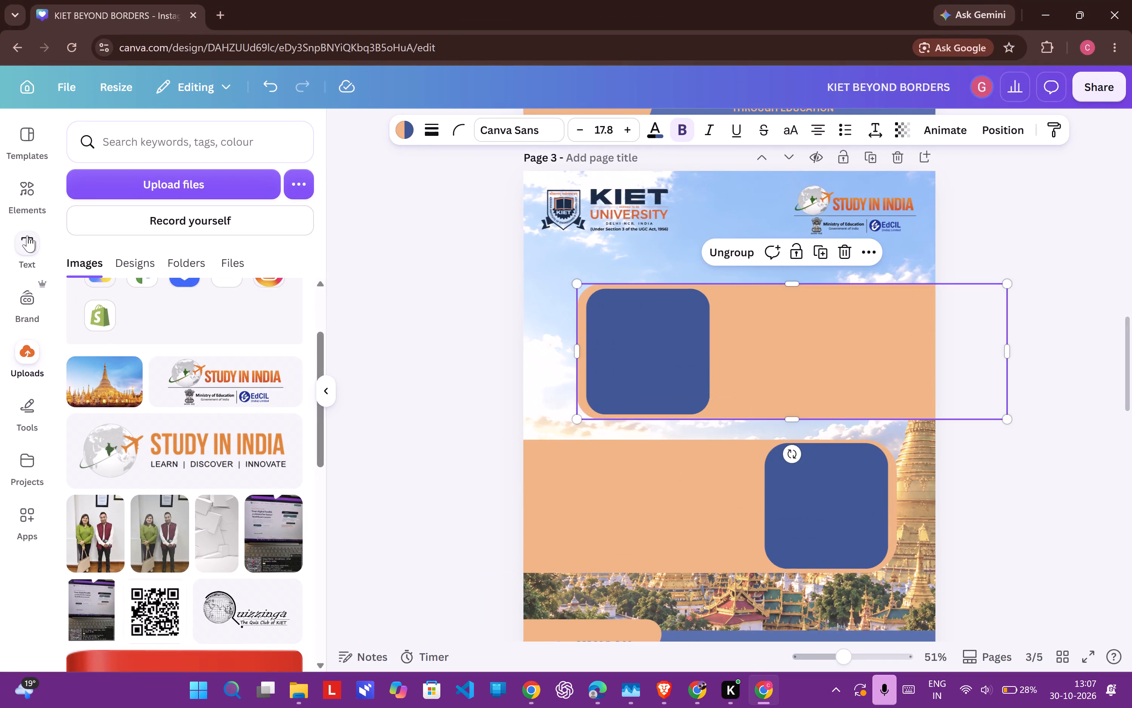
{"action": "left_click", "coordinate": [33, 200]}
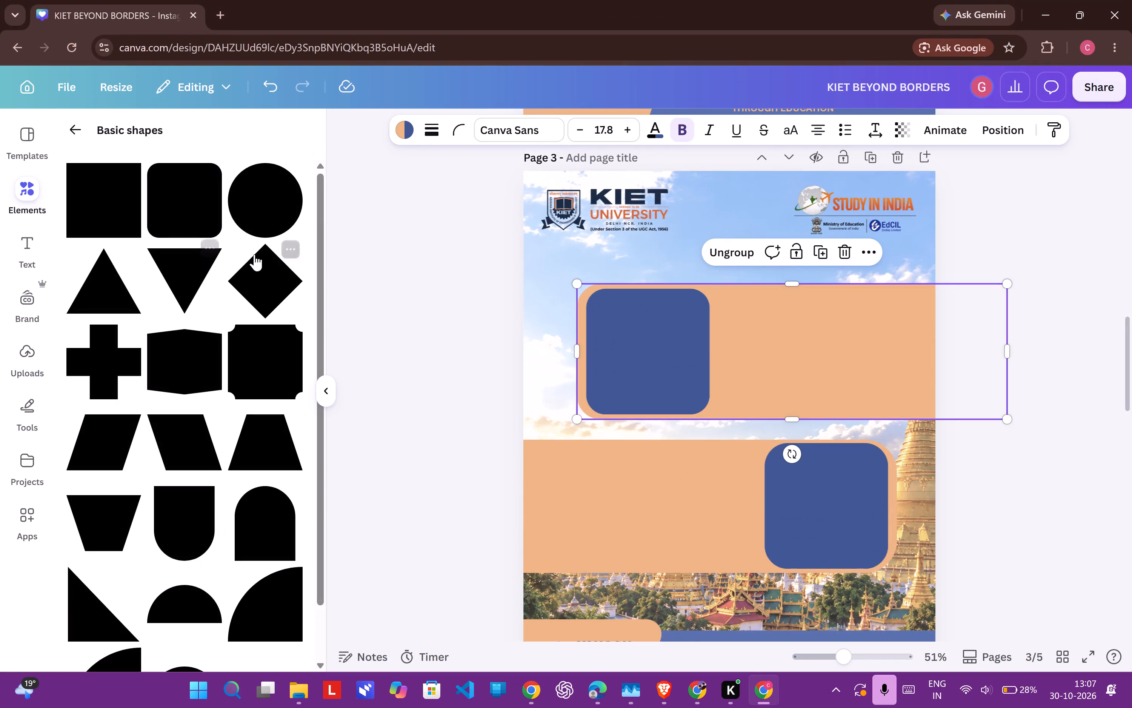
{"action": "left_click", "coordinate": [78, 134]}
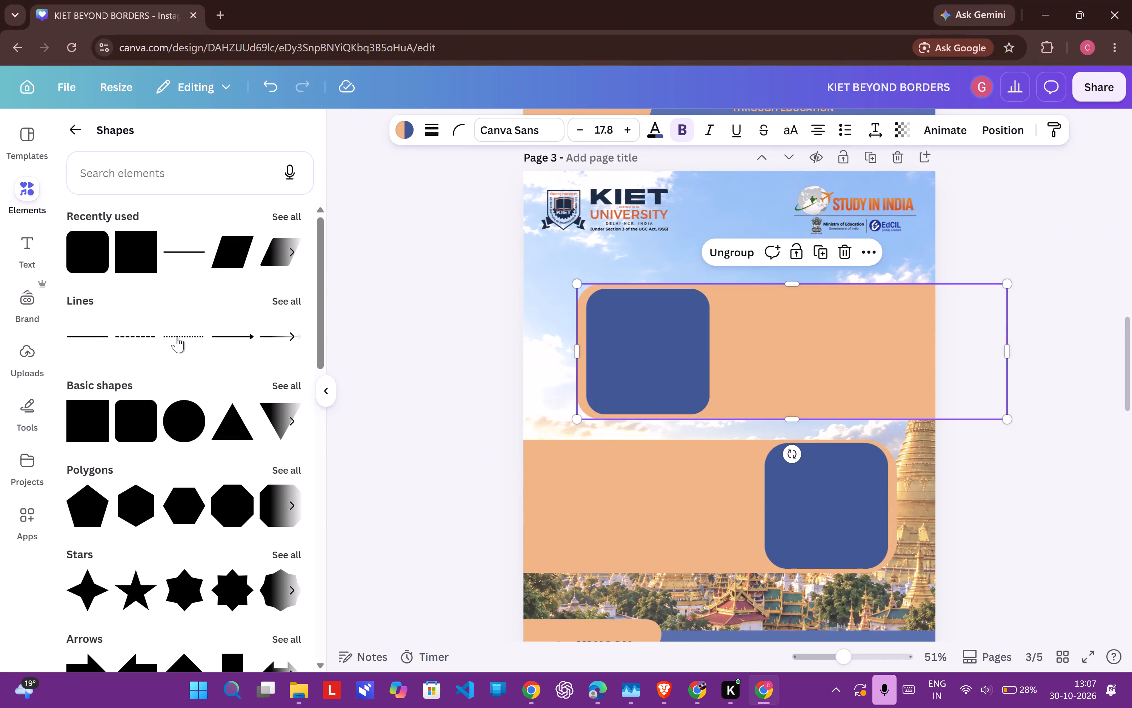
{"action": "left_click", "coordinate": [72, 123]}
{"action": "scroll", "coordinate": [214, 355], "scroll_direction": "down", "scroll_amount": 2}
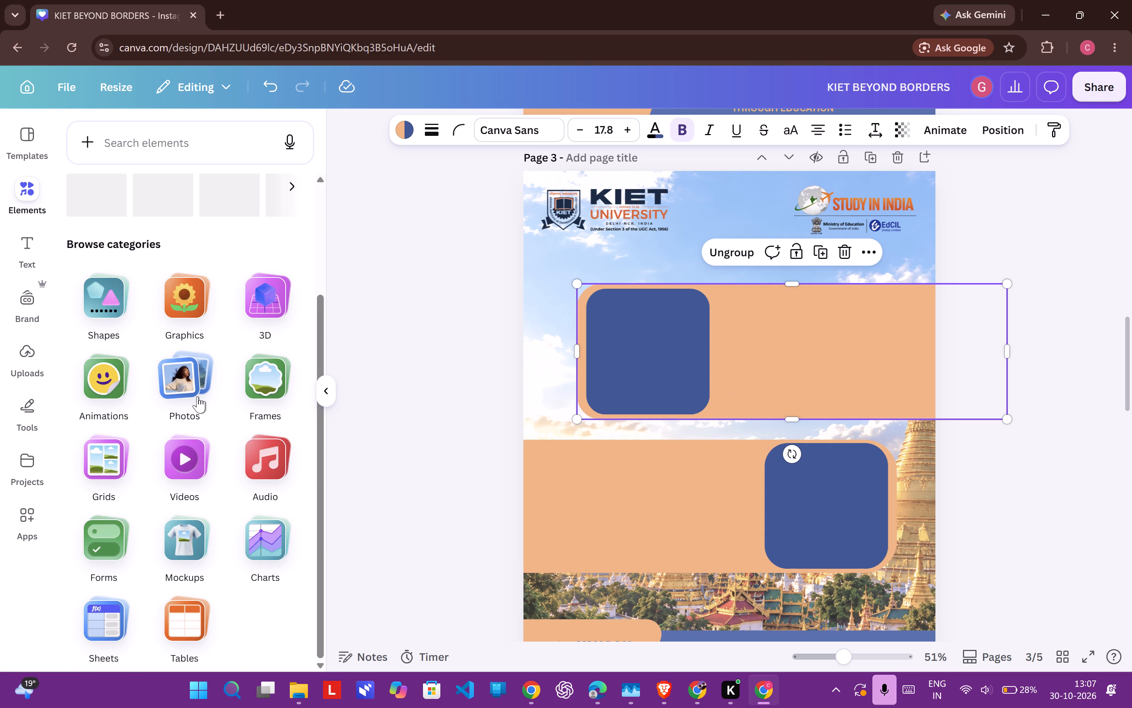
{"action": "left_click", "coordinate": [276, 391]}
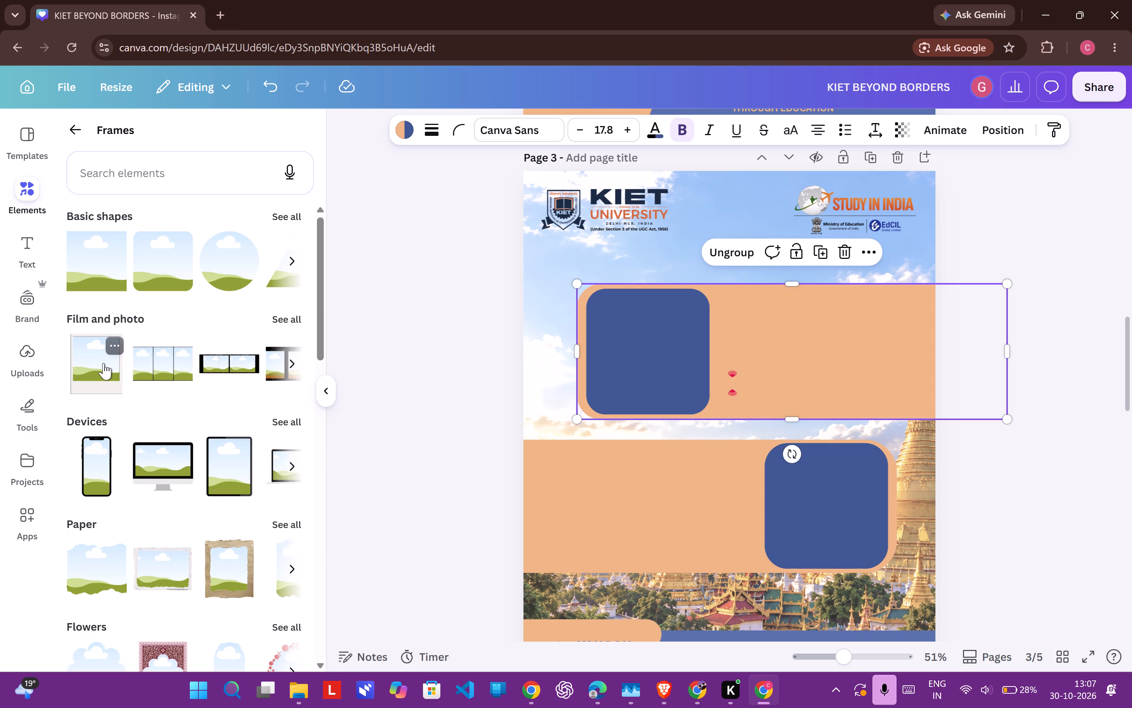
{"action": "left_click", "coordinate": [103, 363]}
Delete the blue rounded square from the upper orange band.
{"action": "left_click", "coordinate": [607, 339]}
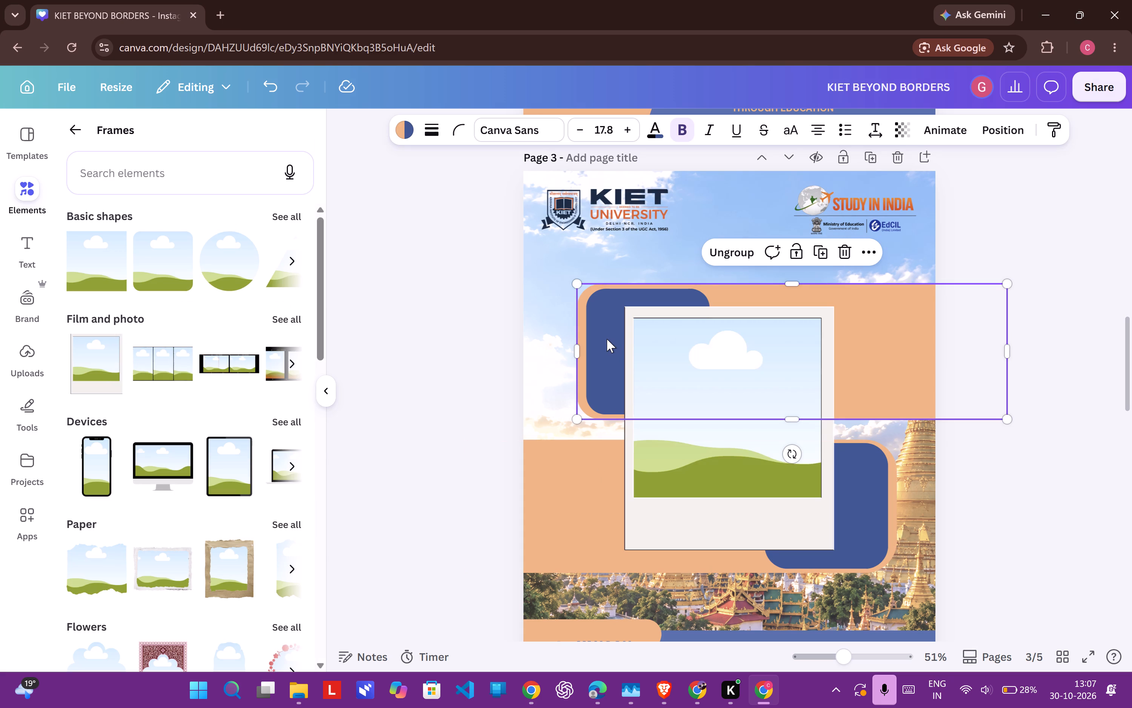
{"action": "left_click", "coordinate": [614, 334]}
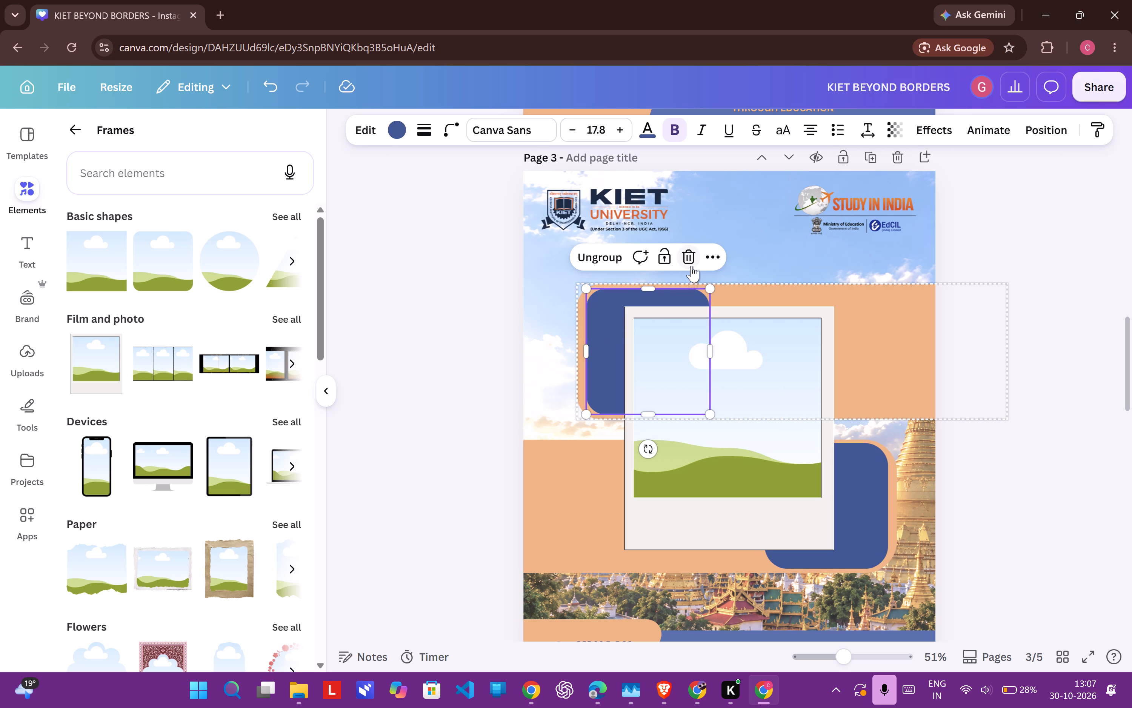
{"action": "left_click", "coordinate": [691, 266]}
Shrink the polaroid frame to fit the upper orange band's height and place it at the band's rounded end.
{"action": "left_click", "coordinate": [697, 384]}
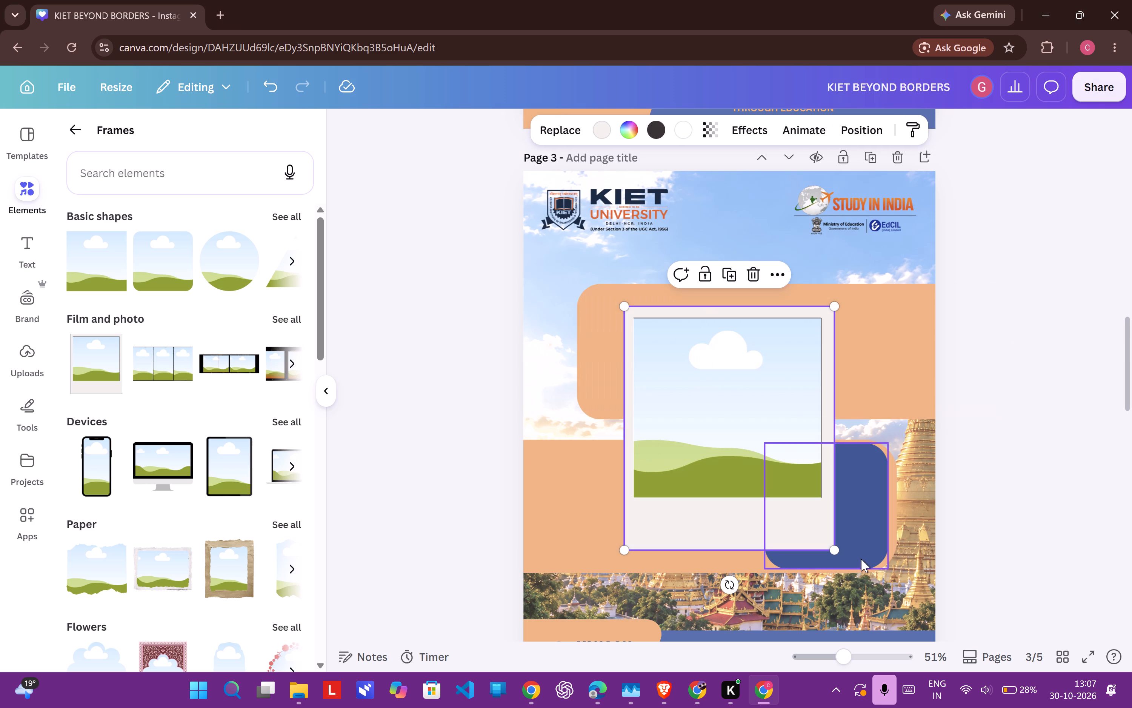
{"action": "left_click_drag", "start_coordinate": [835, 553], "coordinate": [702, 408]}
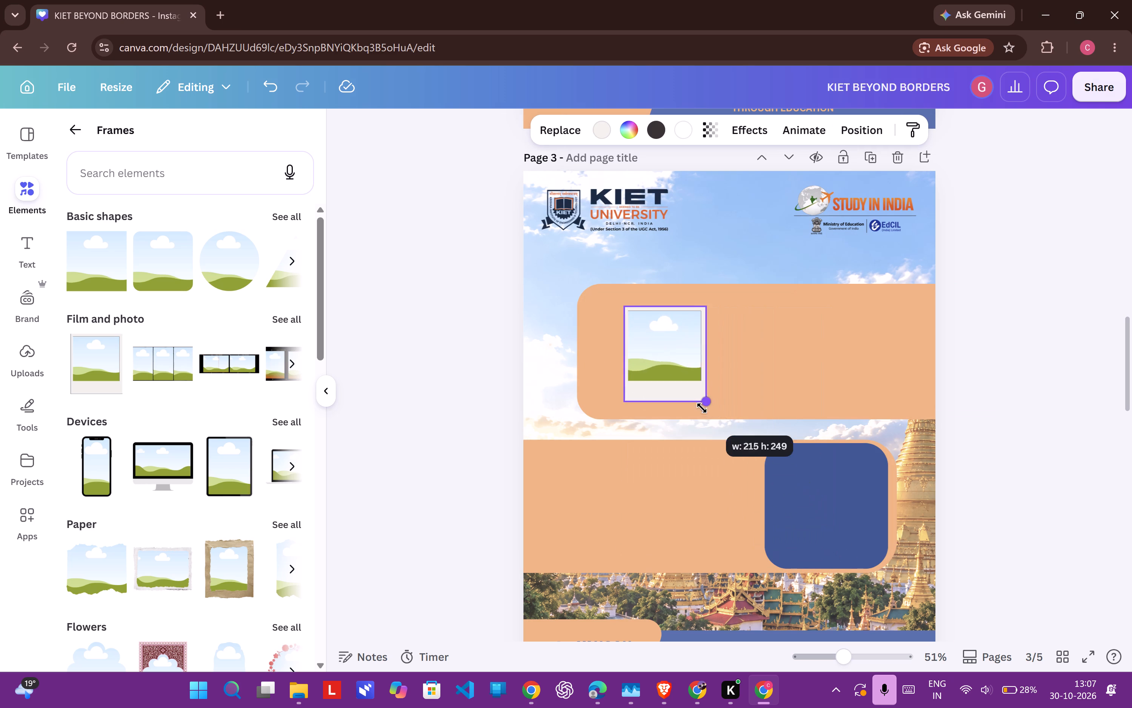
{"action": "left_click_drag", "start_coordinate": [702, 408], "coordinate": [742, 420]}
{"action": "left_click_drag", "start_coordinate": [652, 362], "coordinate": [629, 350]}
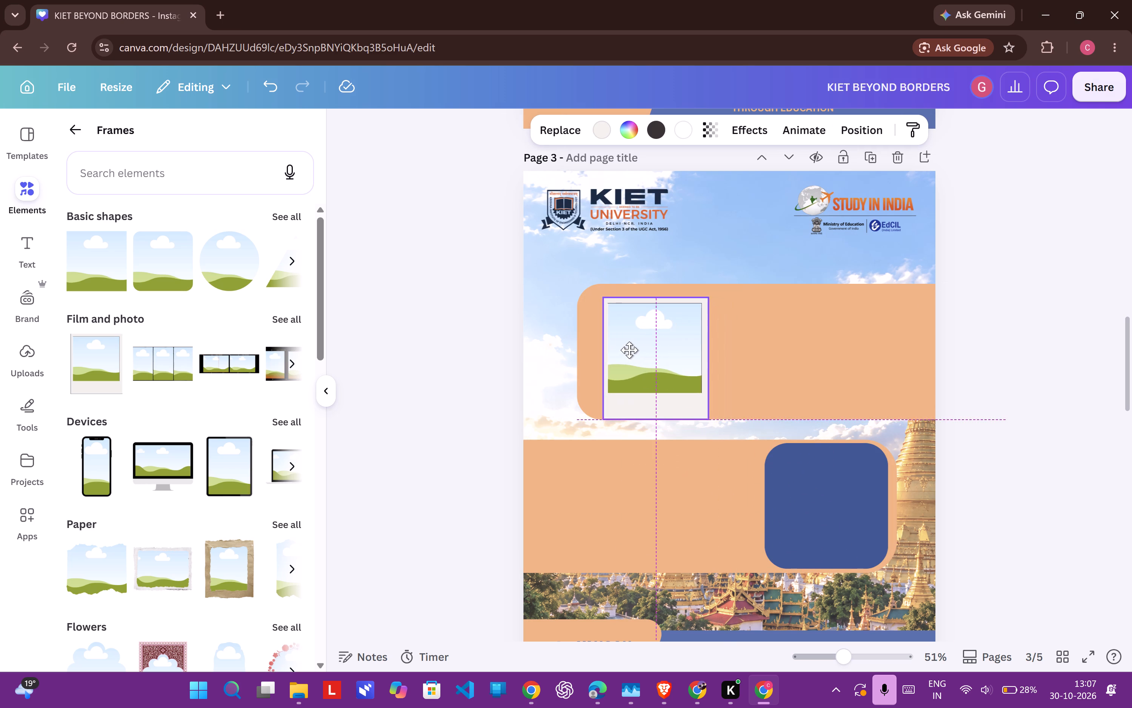
{"action": "left_click_drag", "start_coordinate": [629, 350], "coordinate": [620, 348]}
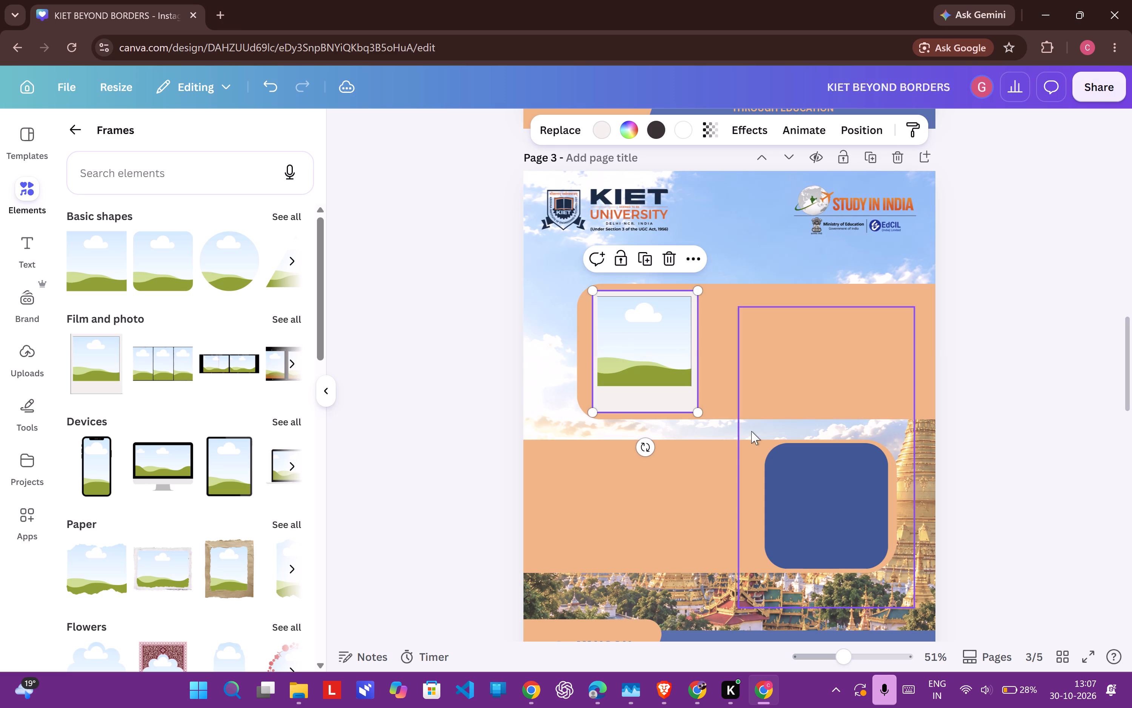
Replace the blue square on the lower orange band with a duplicate of the polaroid frame.
{"action": "left_click", "coordinate": [650, 263]}
{"action": "left_click", "coordinate": [864, 500]}
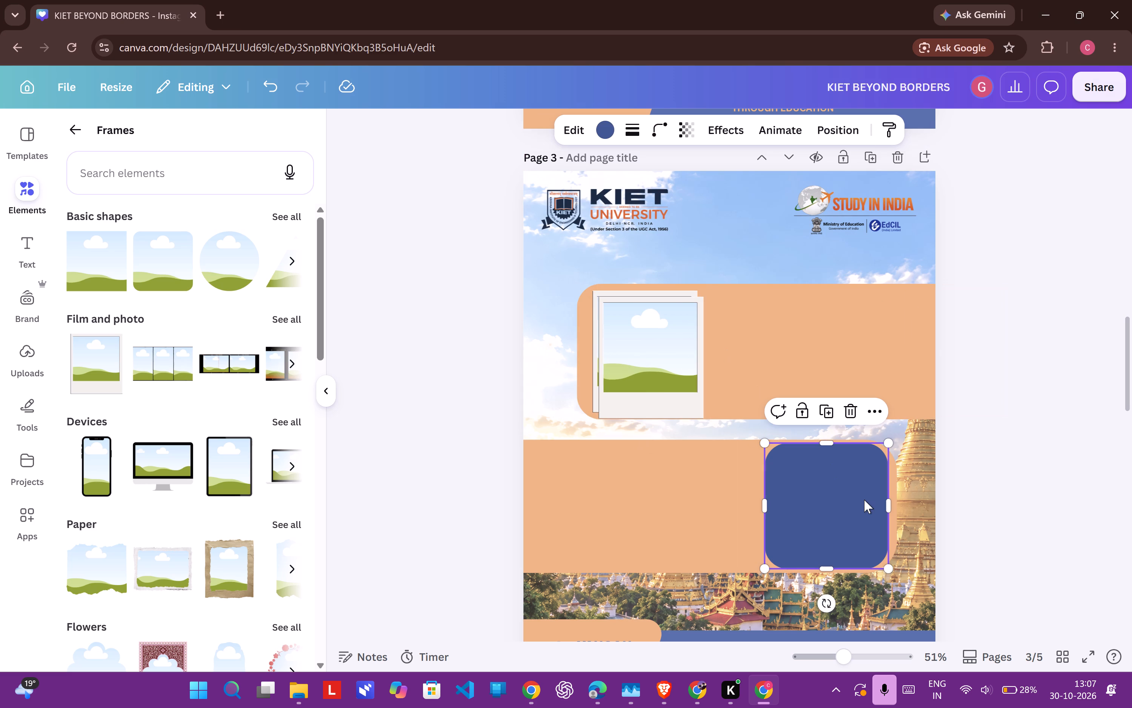
{"action": "left_click", "coordinate": [855, 409]}
{"action": "left_click_drag", "start_coordinate": [629, 338], "coordinate": [799, 486]}
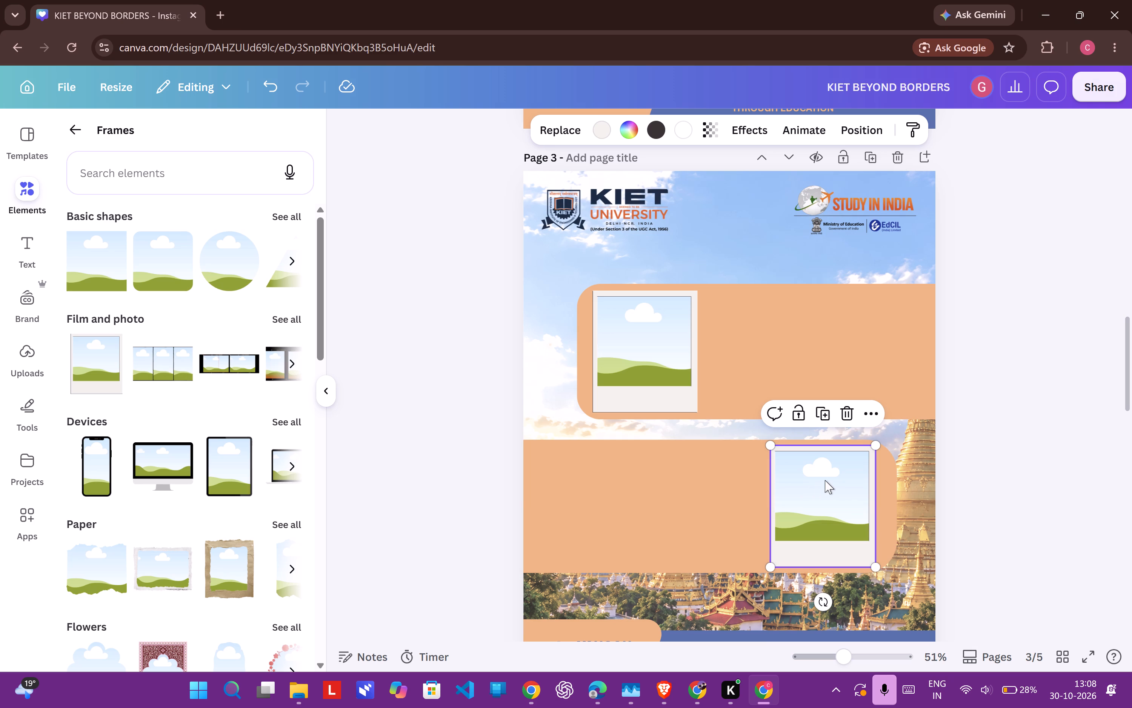
Shorten the lower orange band at its rounded end to about 1,108 wide, bringing the edge closer to the polaroid frame.
{"action": "left_click", "coordinate": [730, 509]}
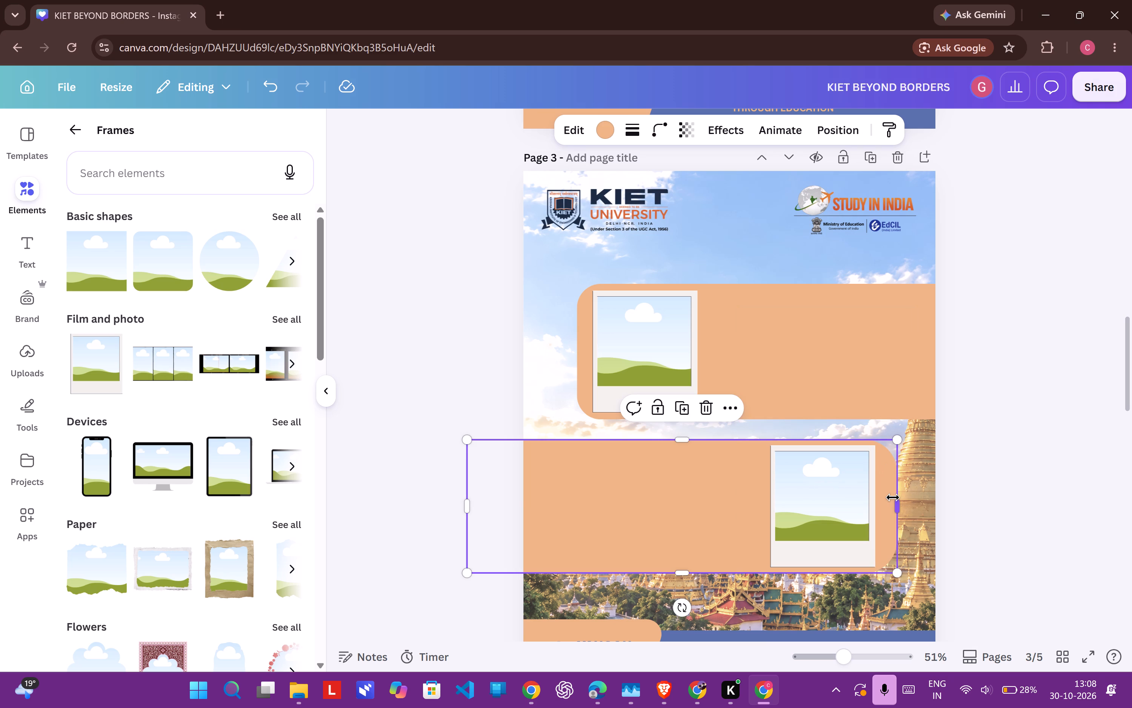
{"action": "left_click", "coordinate": [893, 497]}
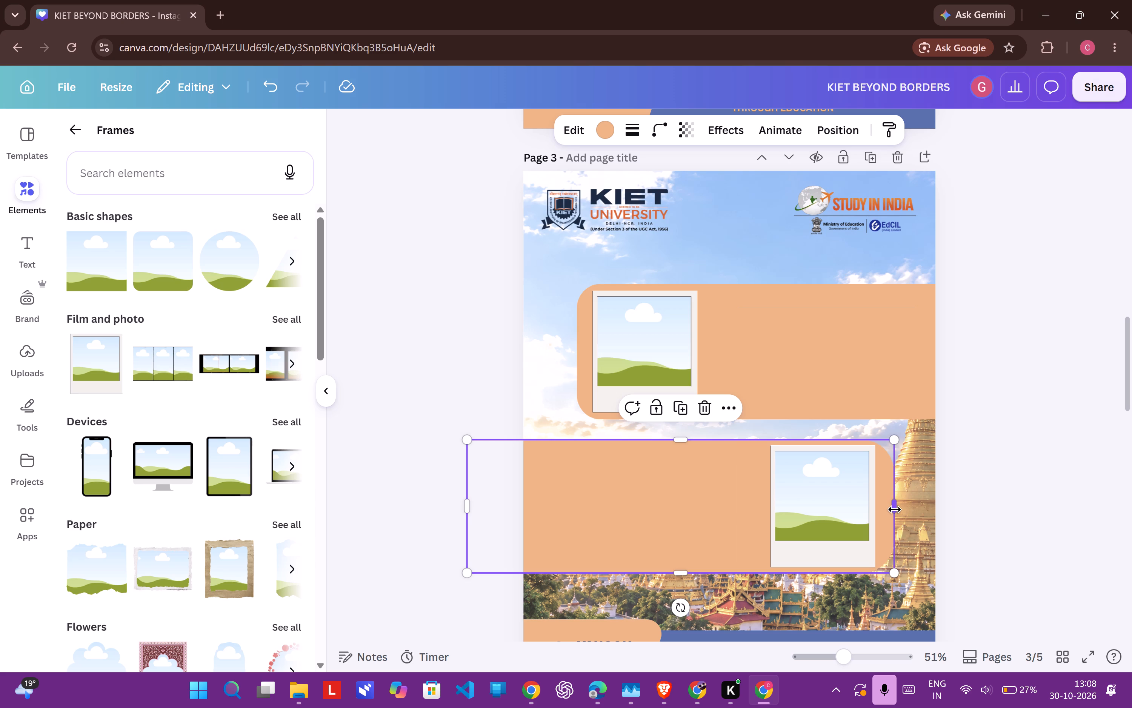
{"action": "left_click_drag", "start_coordinate": [895, 509], "coordinate": [890, 509]}
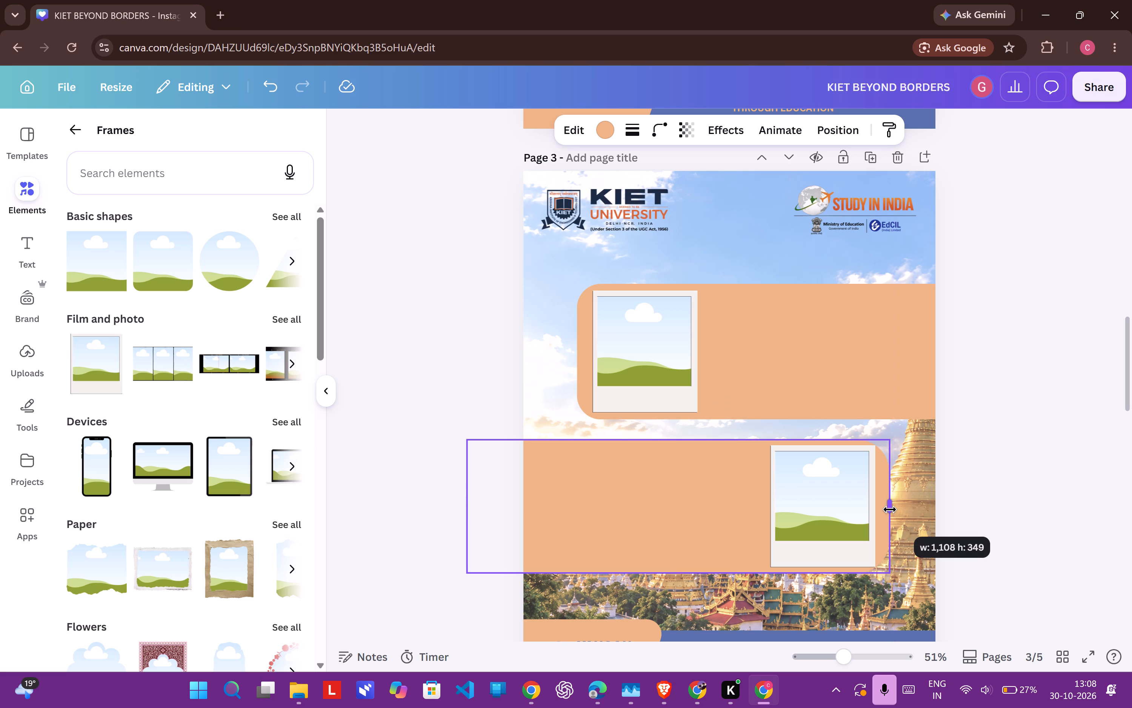
{"action": "left_click_drag", "start_coordinate": [890, 509], "coordinate": [889, 510]}
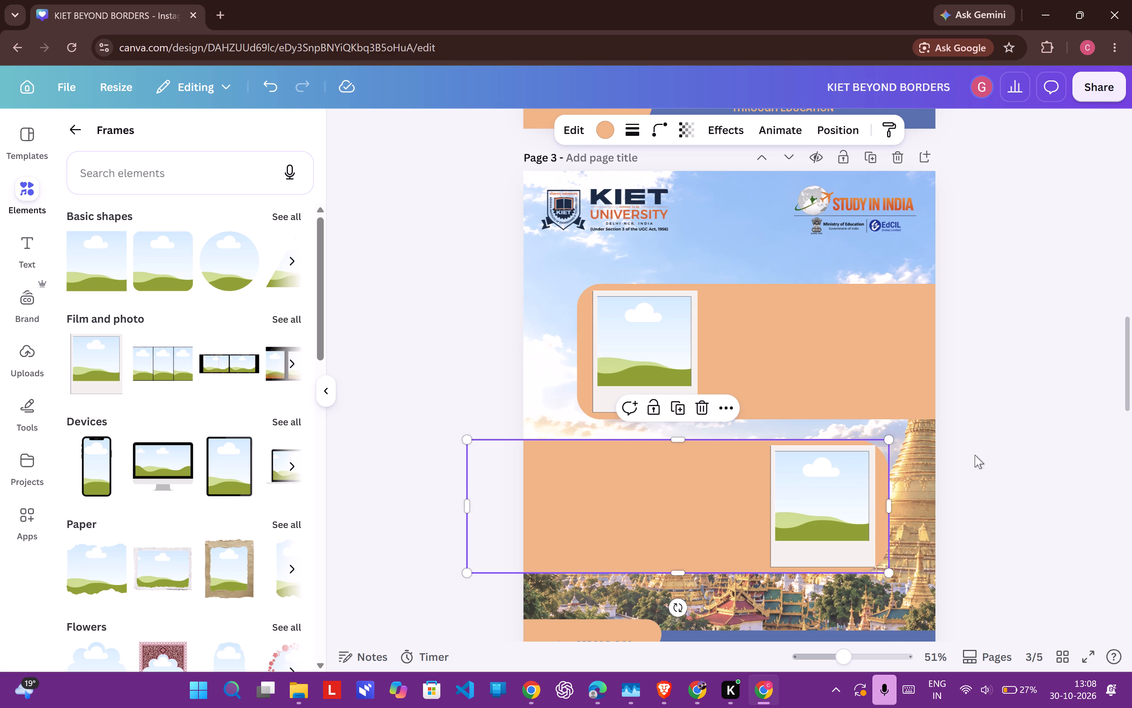
{"action": "left_click", "coordinate": [894, 505]}
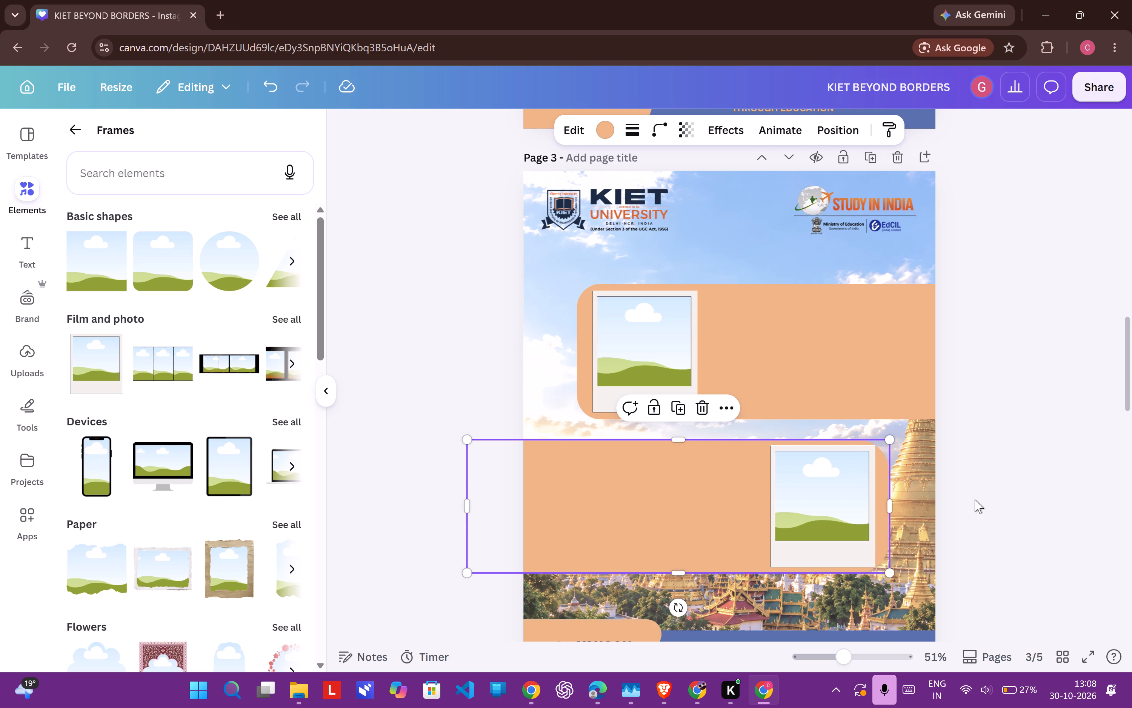
{"action": "key", "text": "Right"}
{"action": "key", "text": "Right"}
{"action": "key", "text": "Right"}
{"action": "key", "text": "Right"}
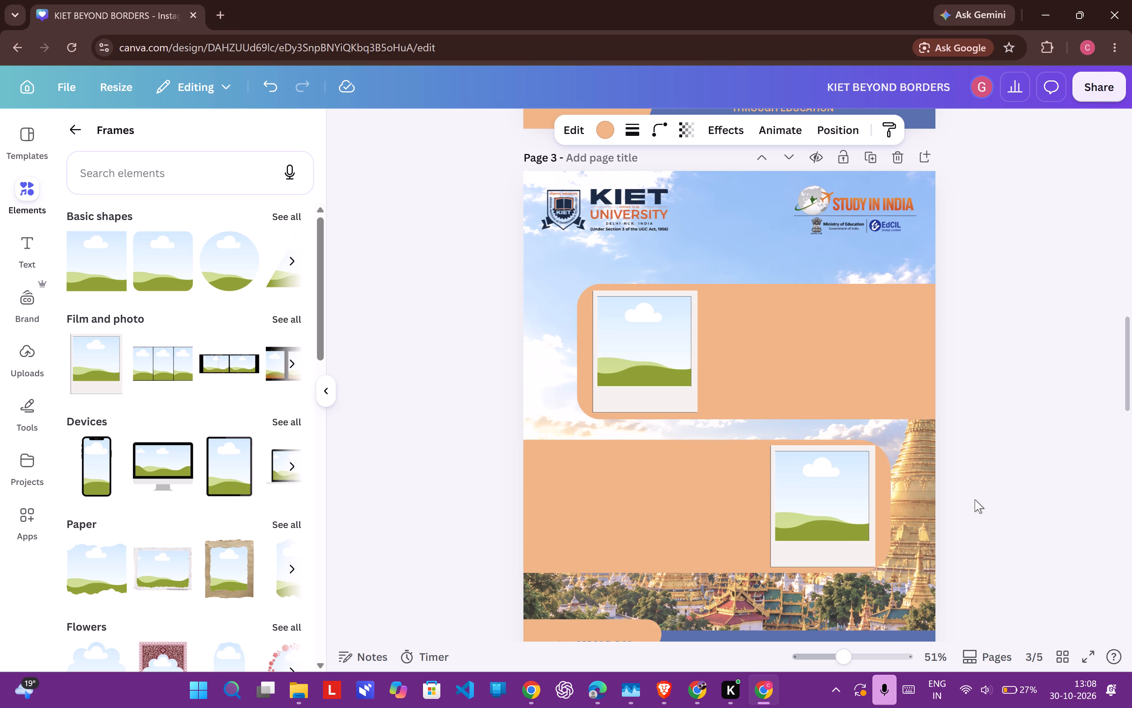
Recolour the borders of both polaroid frames with the Brand Kit's dark blue, #2f5597.
{"action": "left_click", "coordinate": [646, 344]}
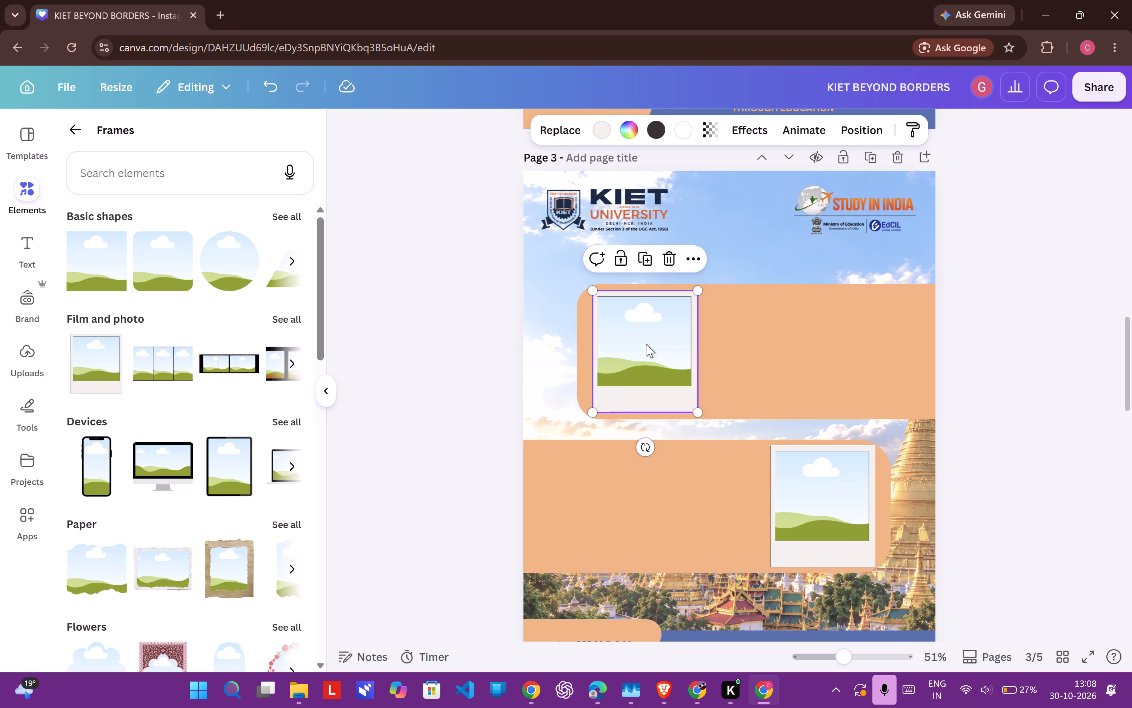
{"action": "left_click", "coordinate": [608, 128]}
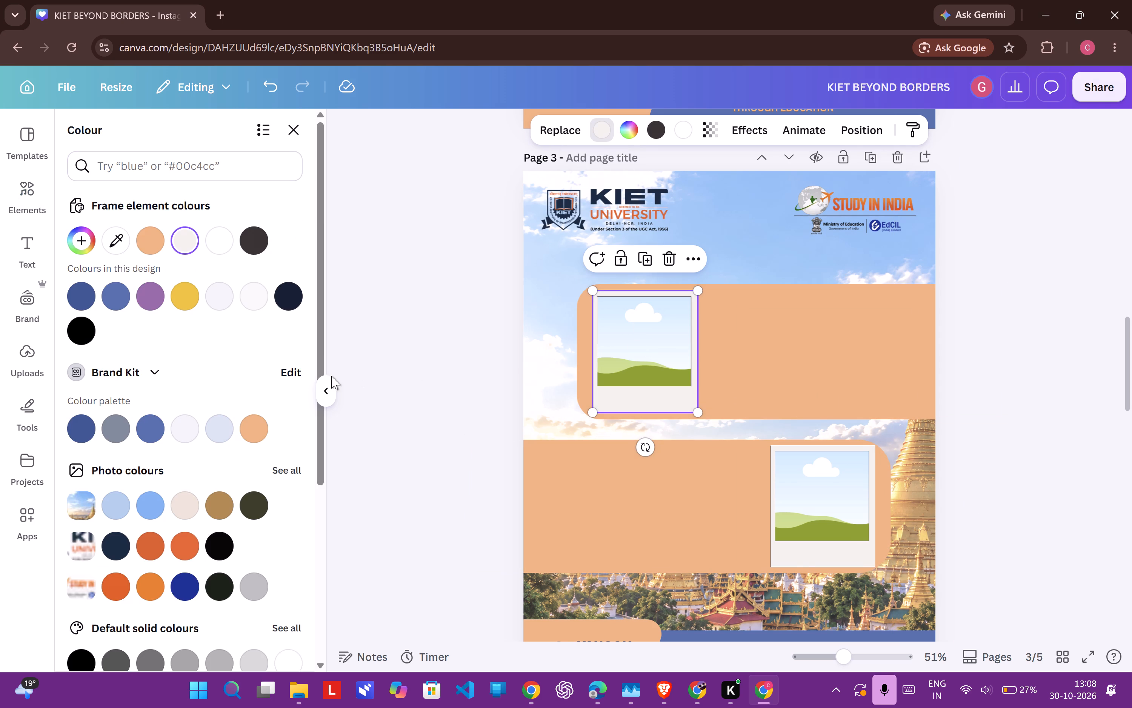
{"action": "left_click", "coordinate": [227, 424]}
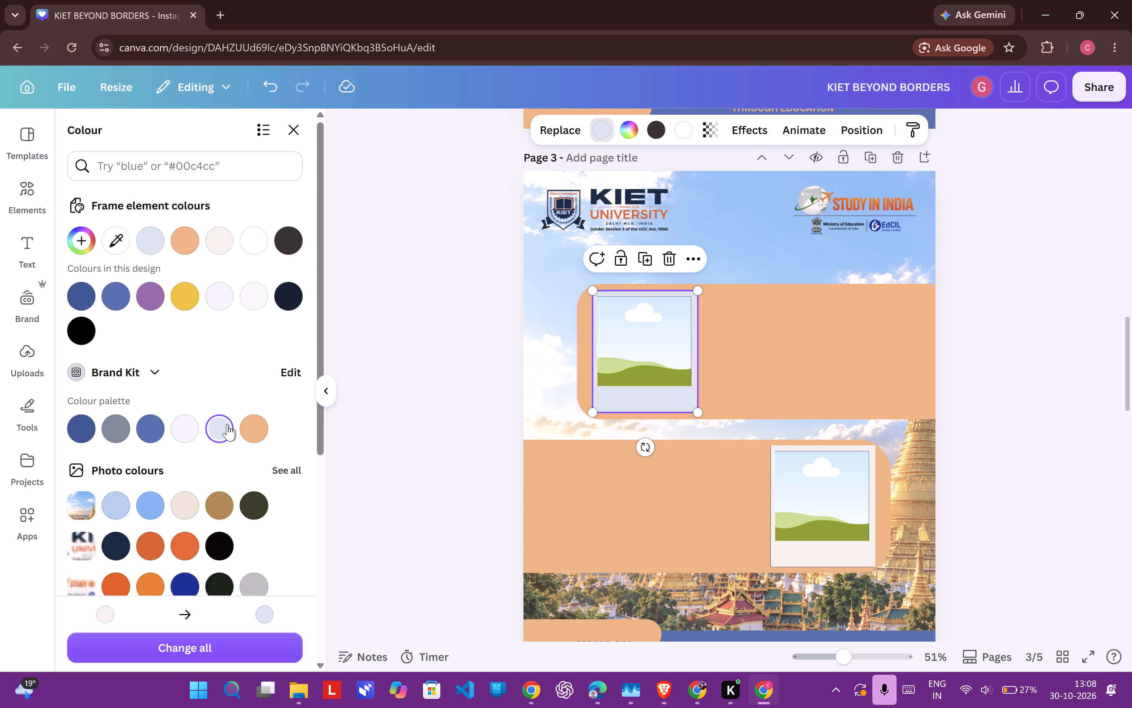
{"action": "left_click", "coordinate": [183, 423]}
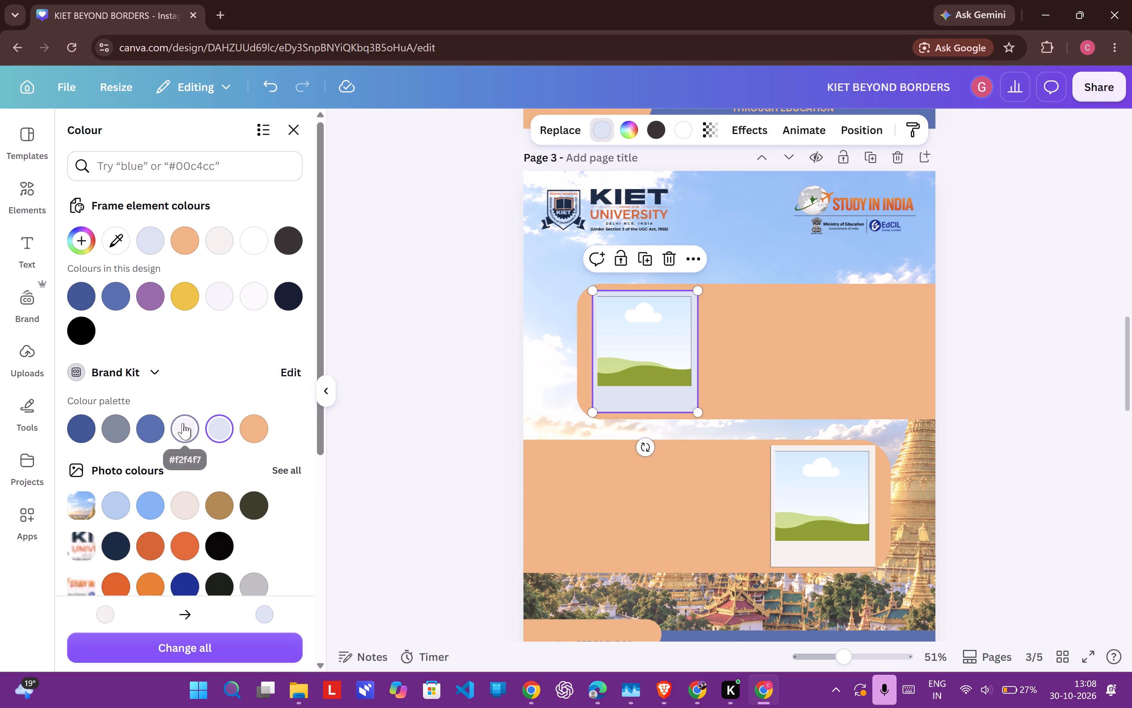
{"action": "left_click", "coordinate": [144, 422]}
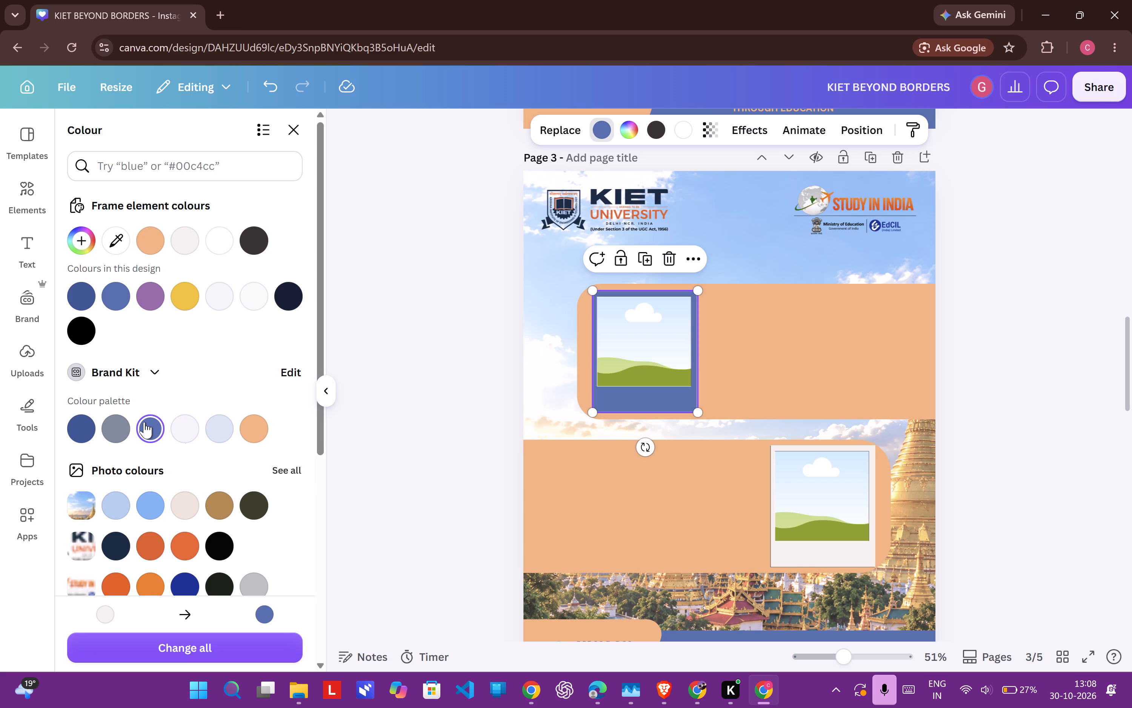
{"action": "left_click", "coordinate": [105, 426]}
{"action": "left_click", "coordinate": [68, 429]}
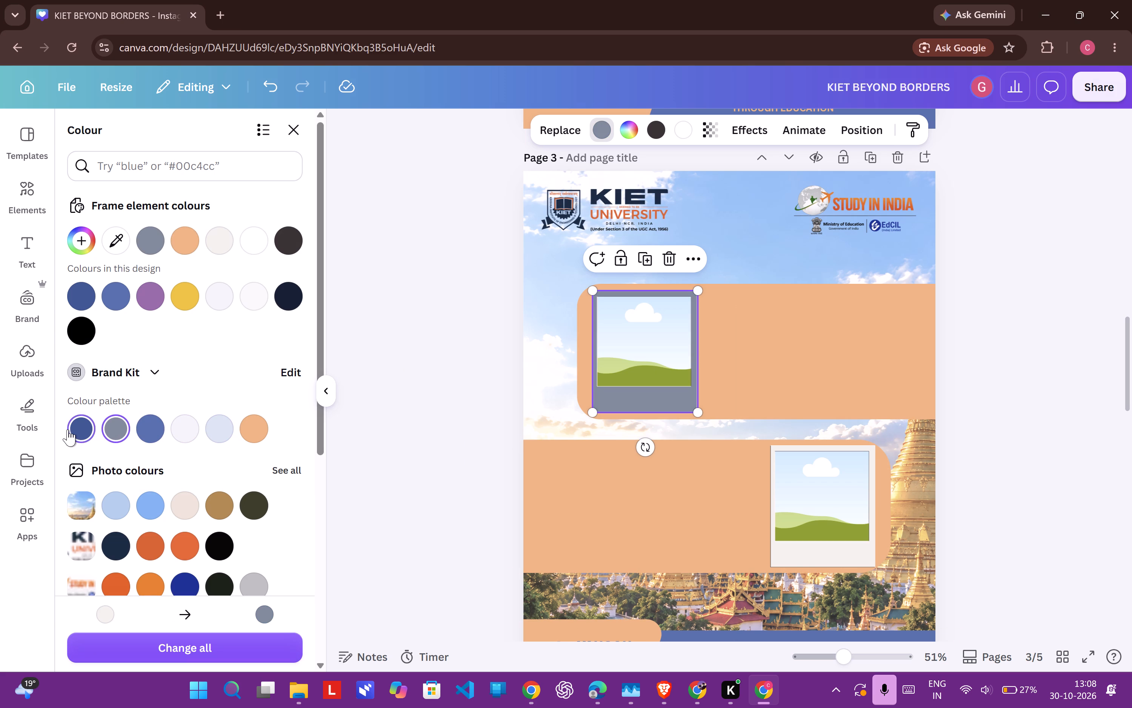
{"action": "left_click", "coordinate": [804, 567]}
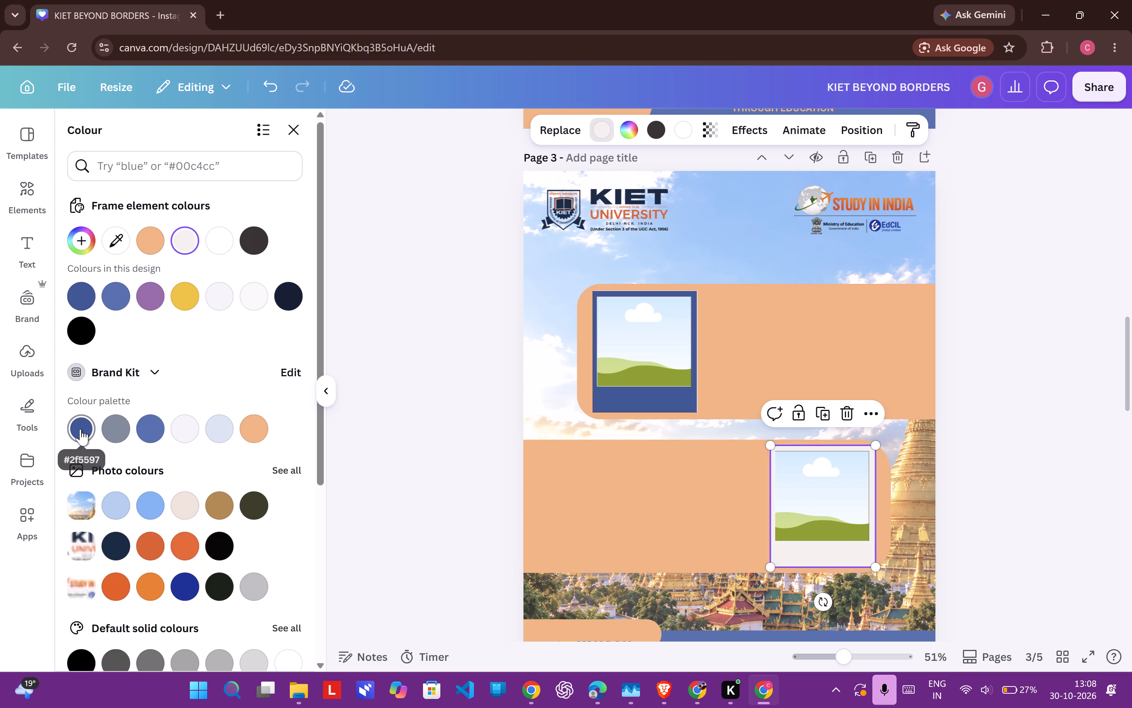
{"action": "left_click", "coordinate": [80, 429]}
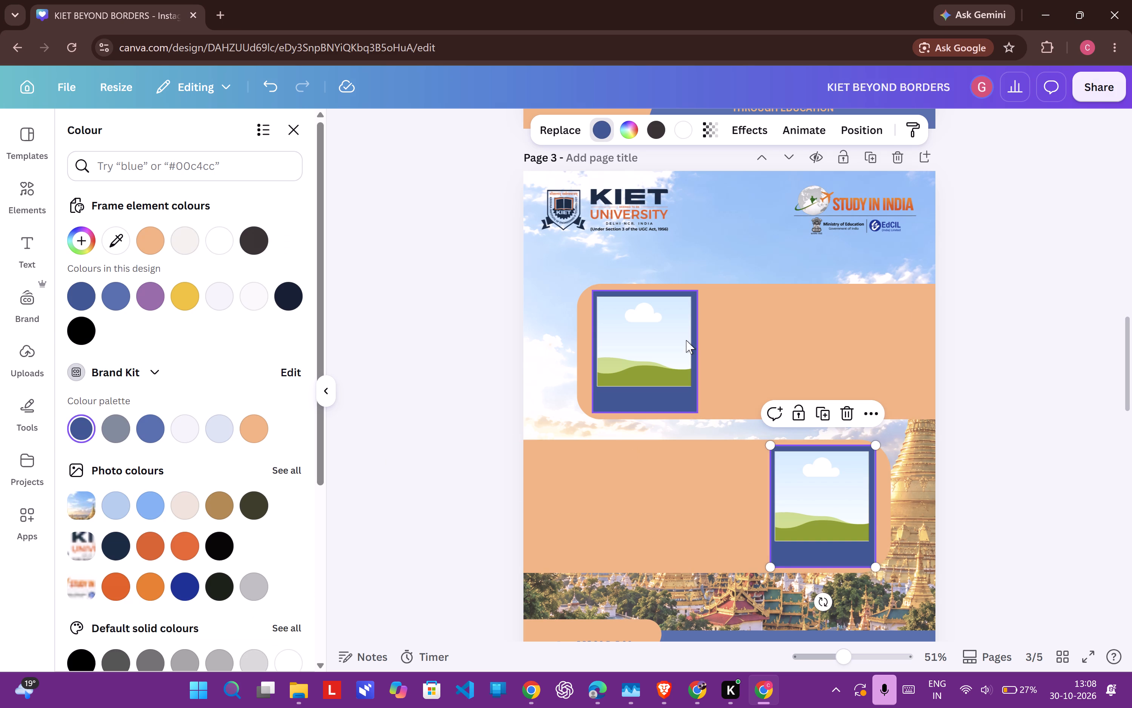
Upload Professional Conference Meeting in New Delhi.png from Downloads and place it inside the polaroid frame on the upper orange band.
{"action": "left_click", "coordinate": [686, 340]}
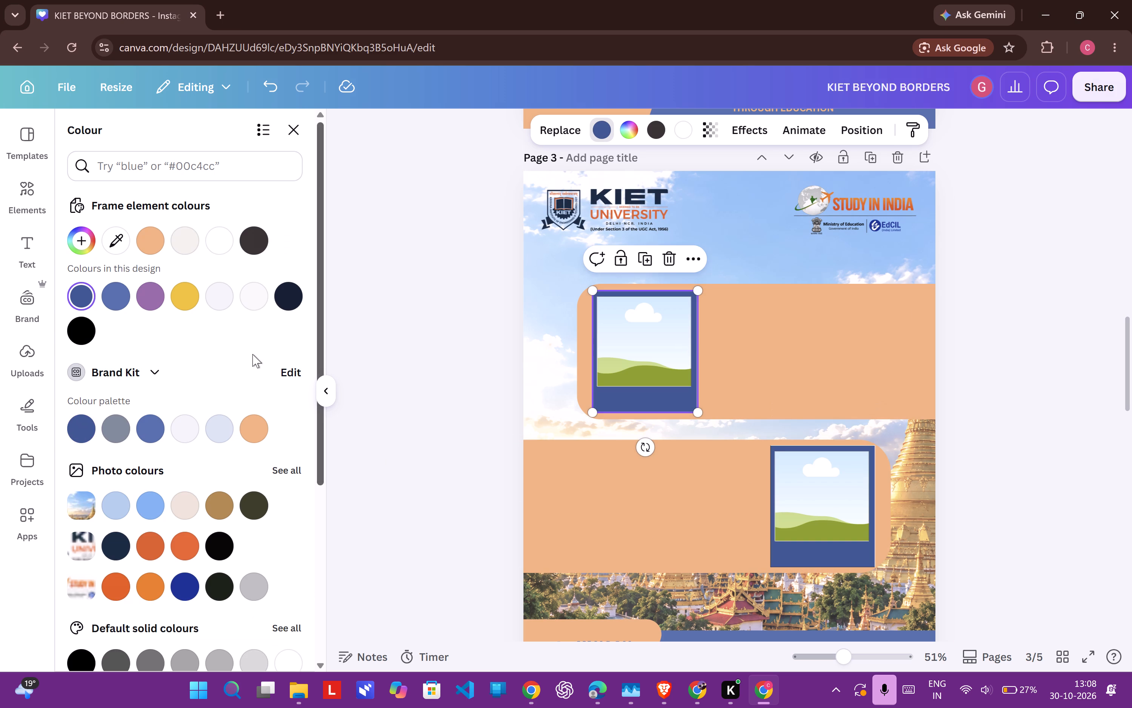
{"action": "left_click", "coordinate": [35, 366]}
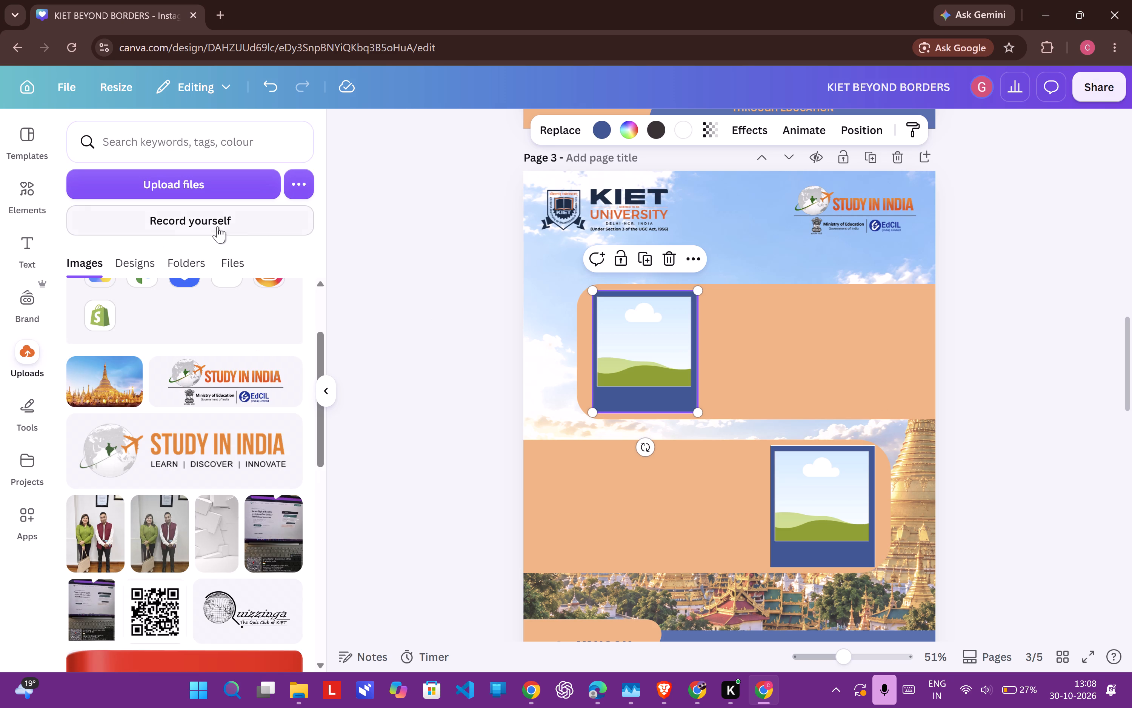
{"action": "left_click", "coordinate": [241, 194]}
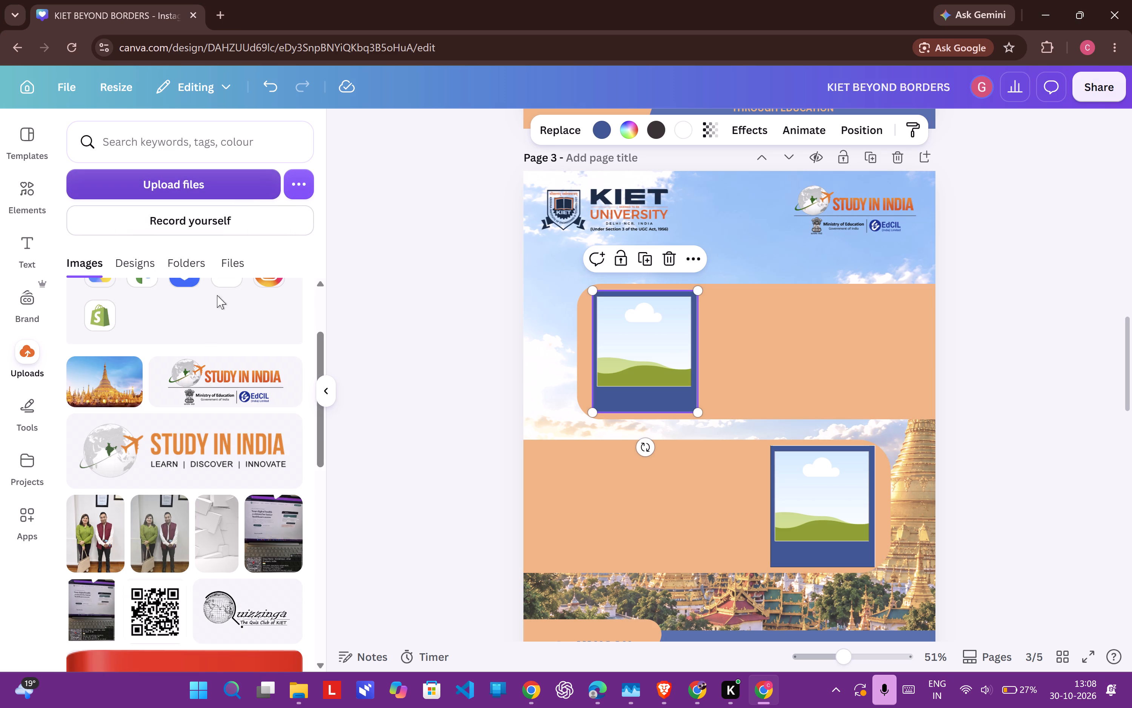
{"action": "left_click", "coordinate": [245, 126]}
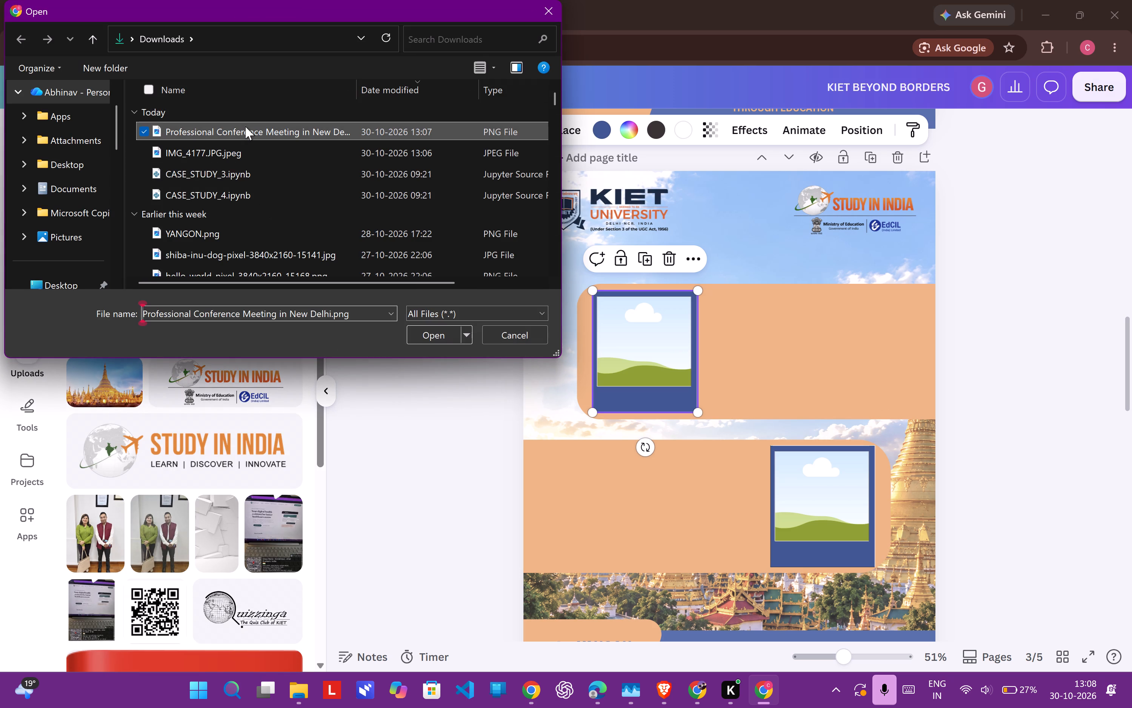
{"action": "left_click", "coordinate": [446, 326]}
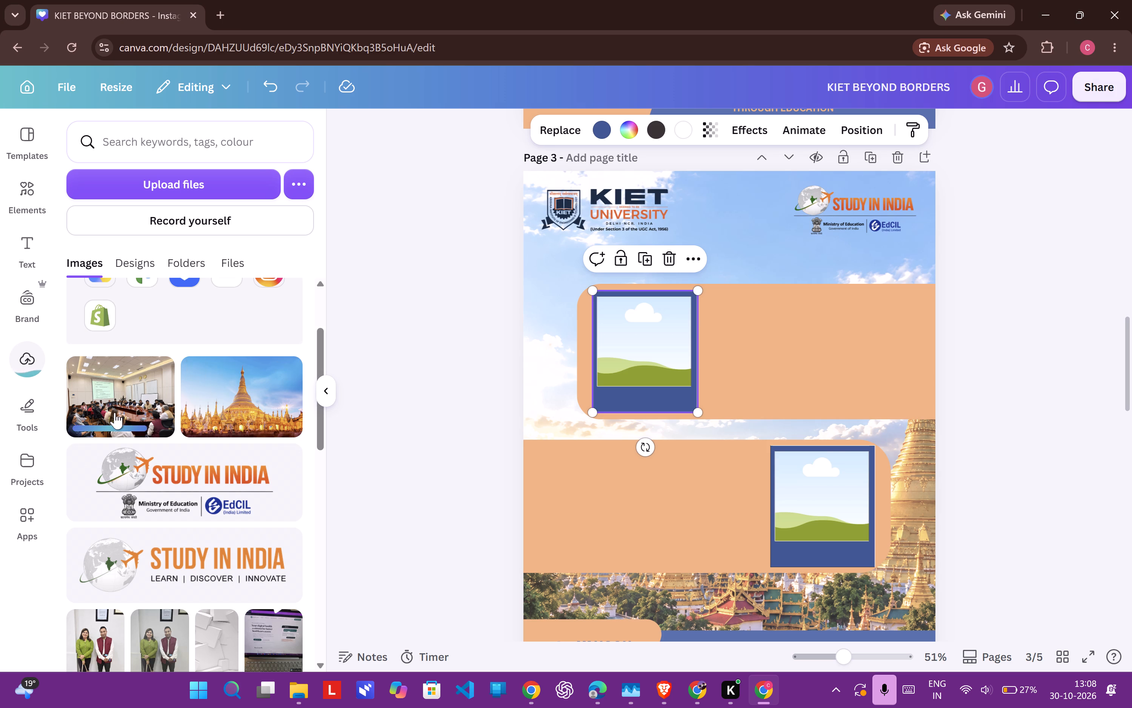
{"action": "left_click", "coordinate": [115, 412]}
{"action": "left_click_drag", "start_coordinate": [736, 407], "coordinate": [675, 381]}
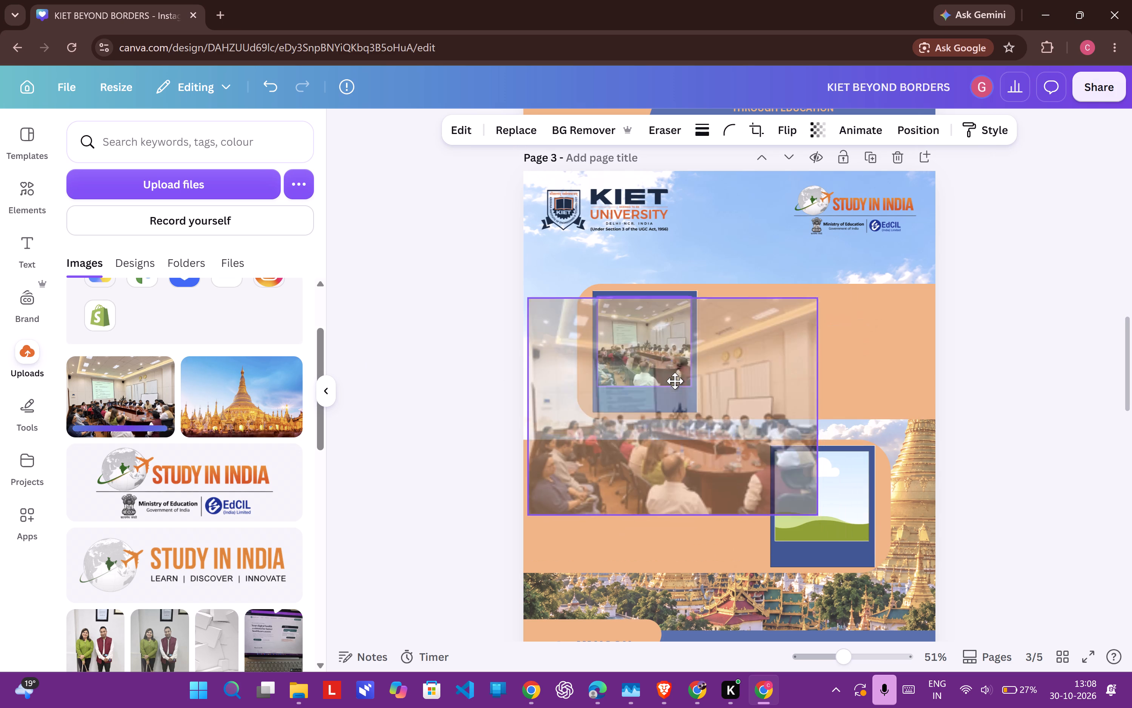
{"action": "left_click_drag", "start_coordinate": [675, 381], "coordinate": [666, 373]}
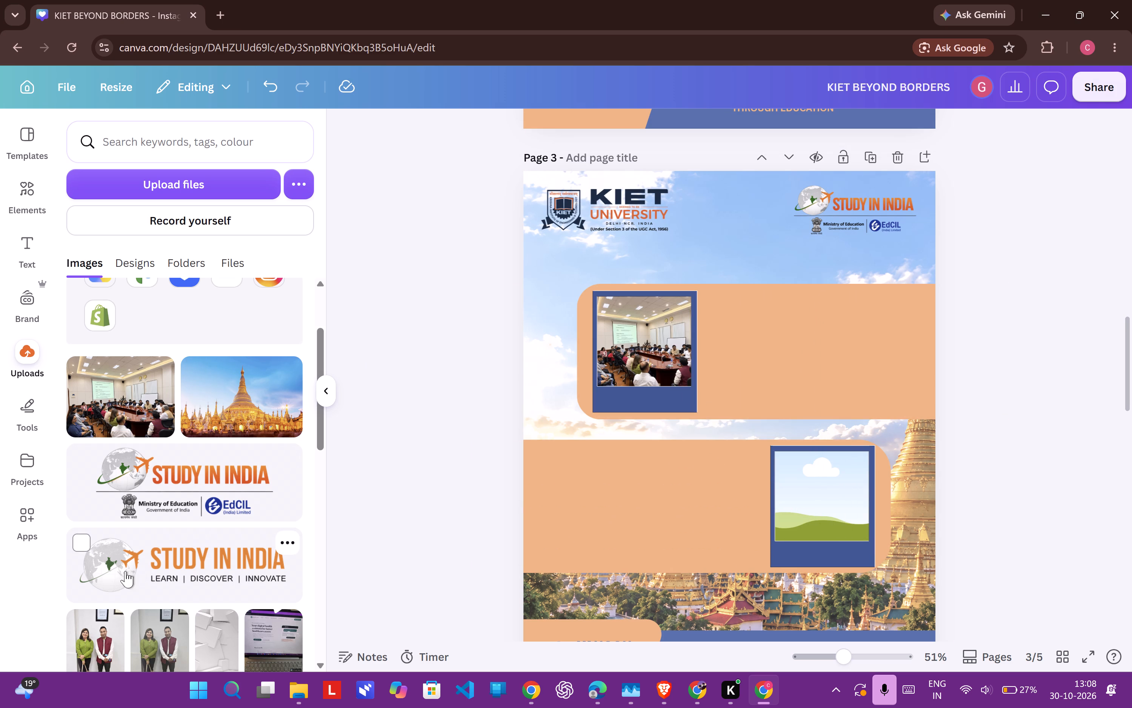
Fill the polaroid frame on the lower orange band with the uploaded photo of the woman in green and man in maroon vest.
{"action": "left_click", "coordinate": [103, 626]}
{"action": "left_click", "coordinate": [75, 654]}
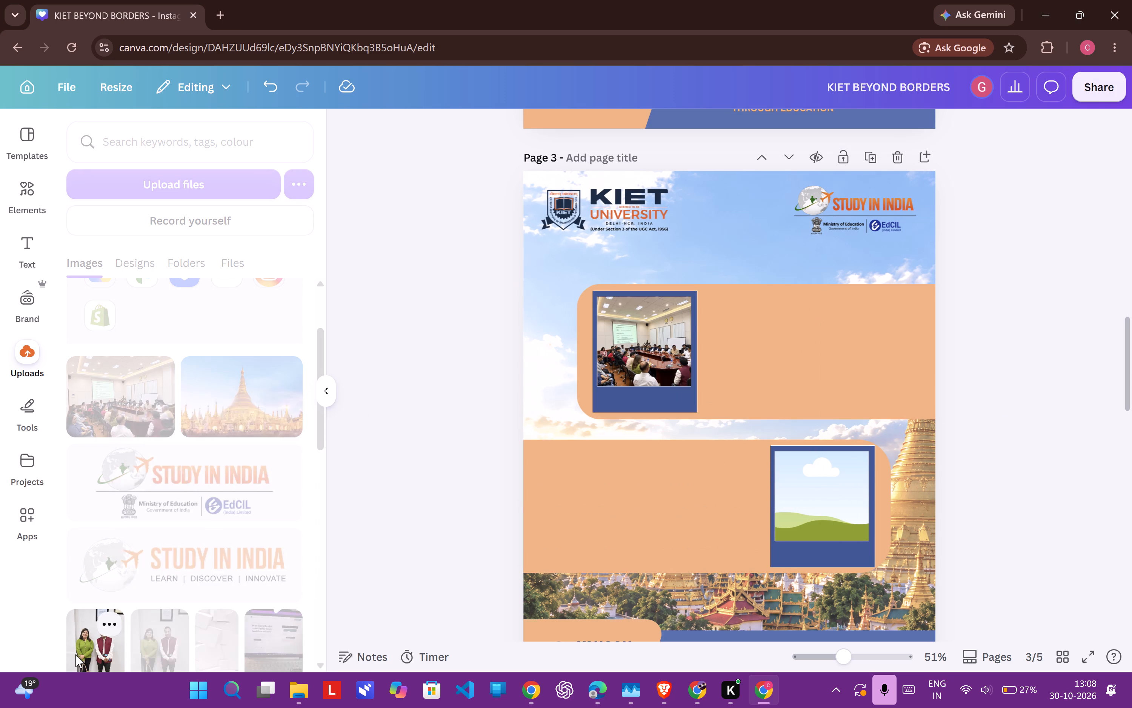
{"action": "left_click", "coordinate": [82, 651]}
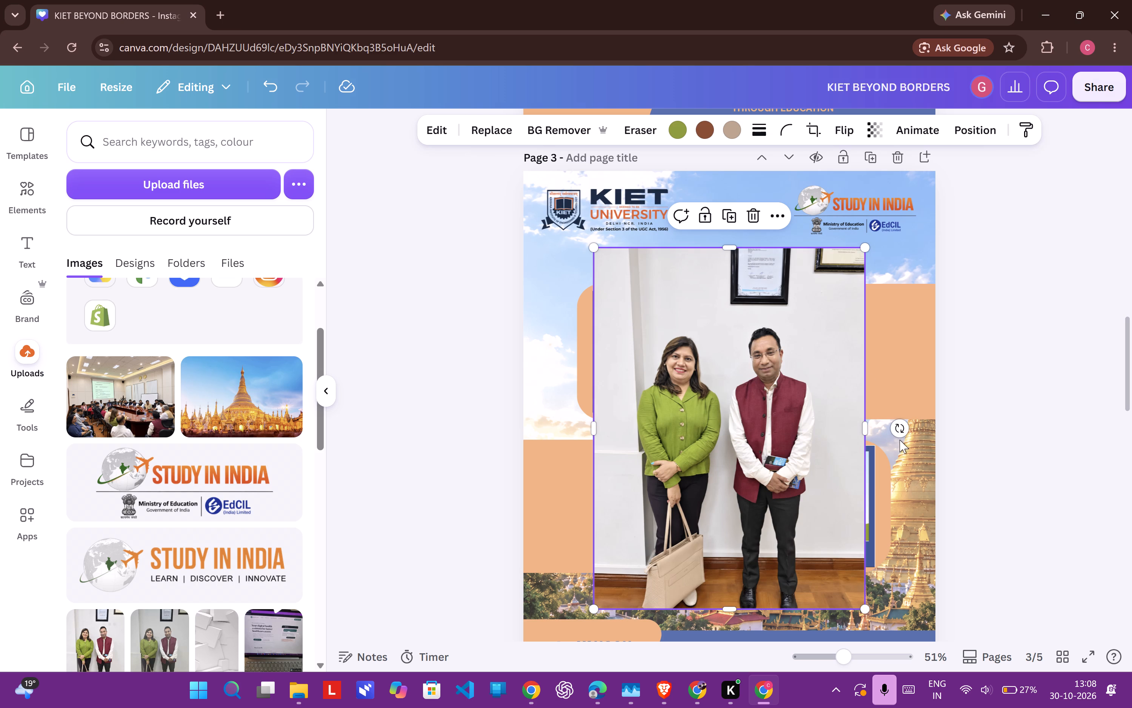
{"action": "left_click_drag", "start_coordinate": [831, 352], "coordinate": [866, 477]}
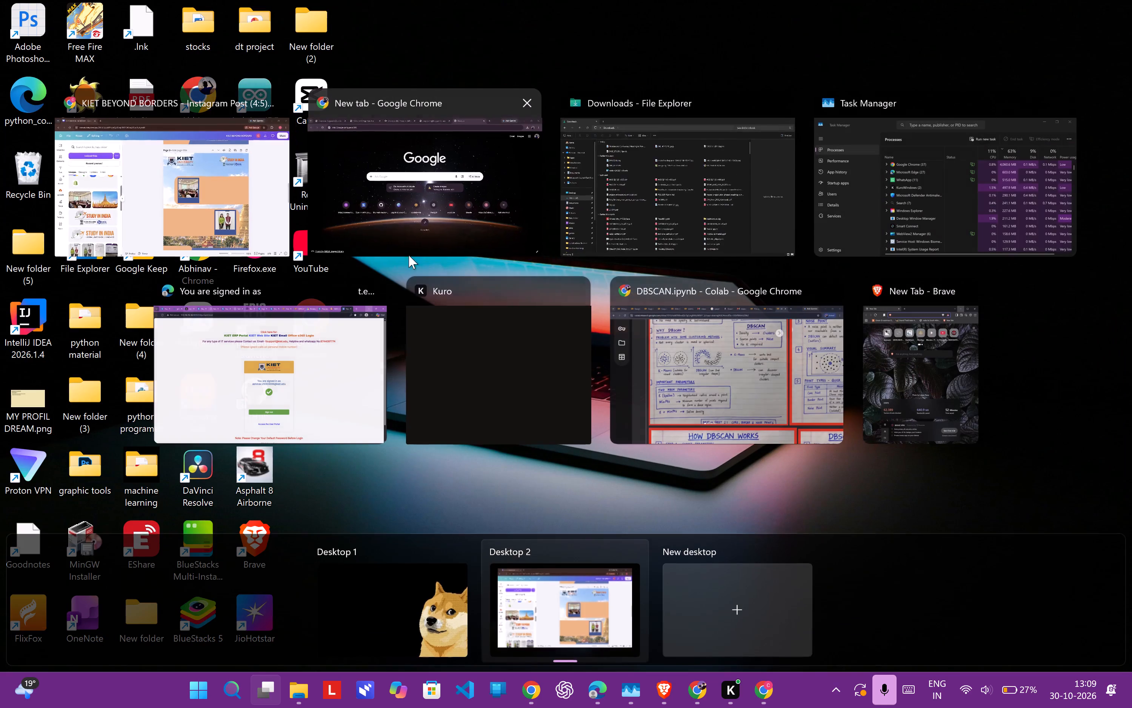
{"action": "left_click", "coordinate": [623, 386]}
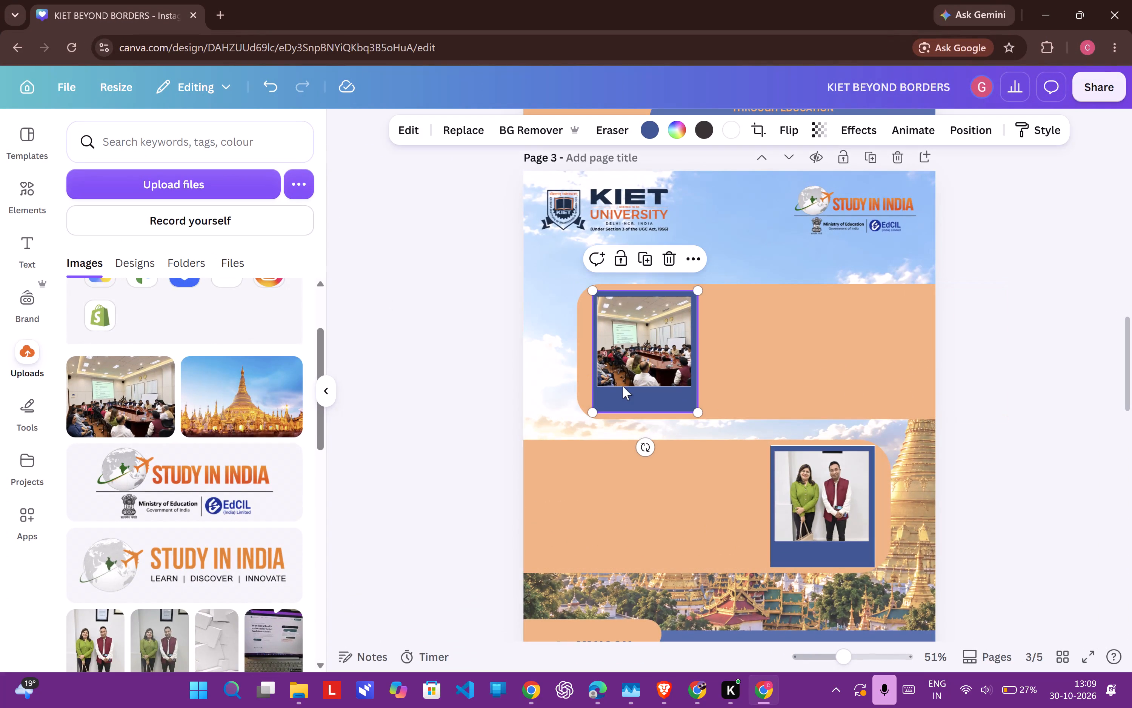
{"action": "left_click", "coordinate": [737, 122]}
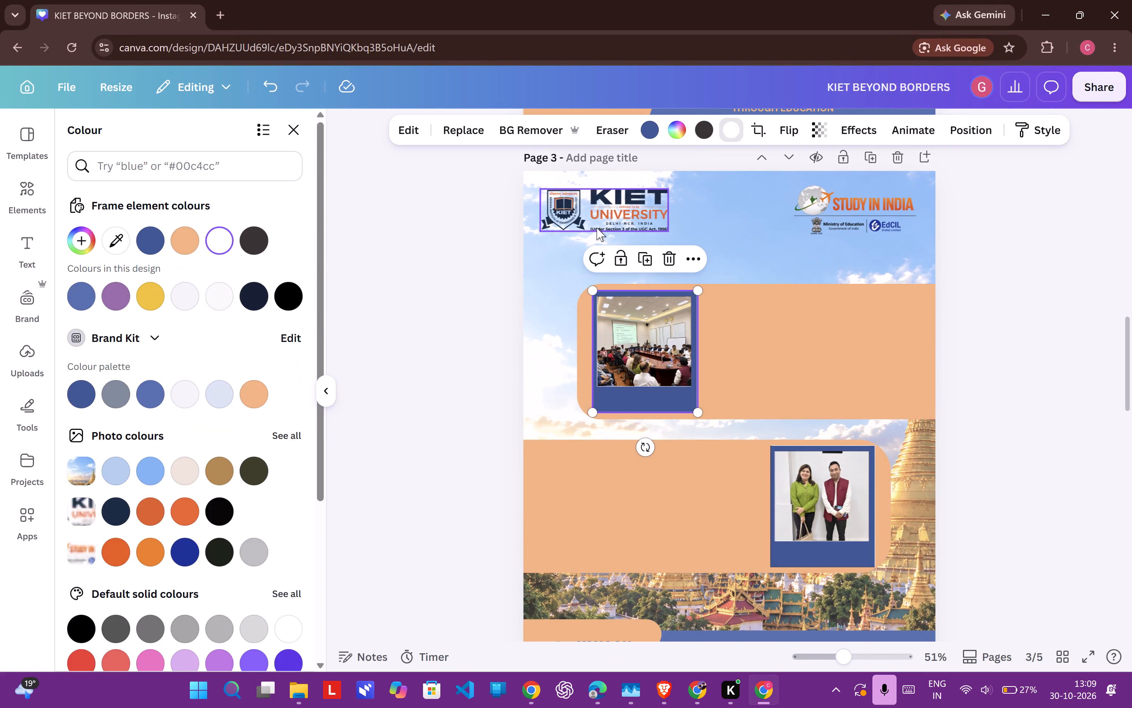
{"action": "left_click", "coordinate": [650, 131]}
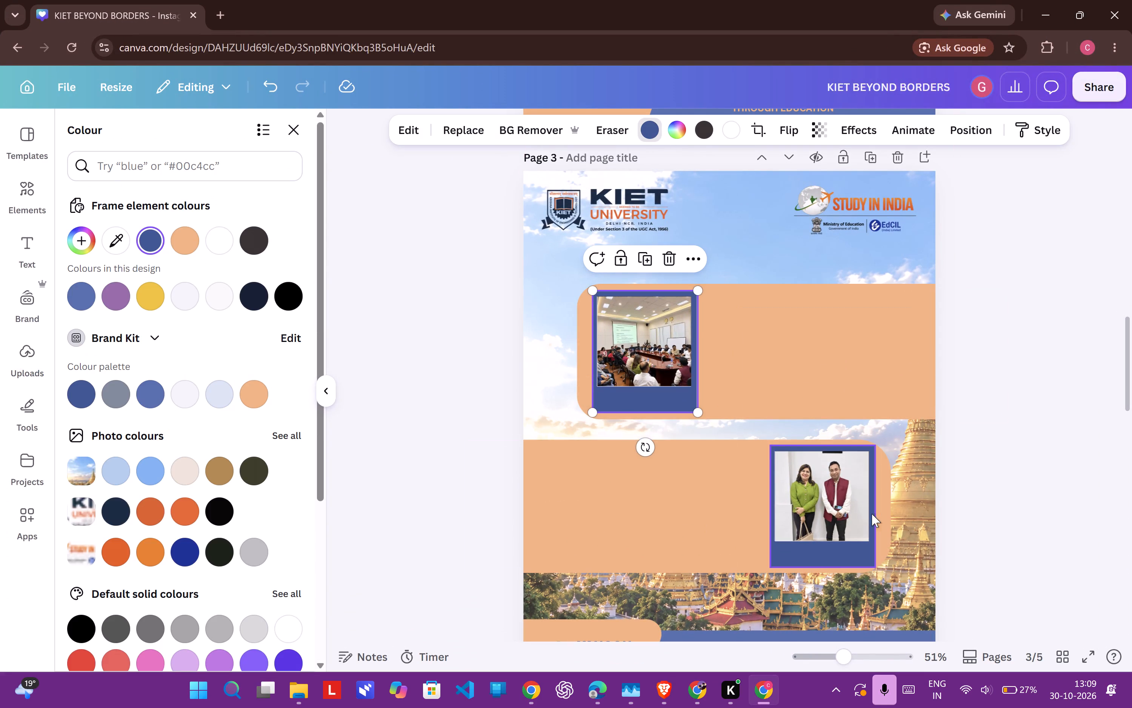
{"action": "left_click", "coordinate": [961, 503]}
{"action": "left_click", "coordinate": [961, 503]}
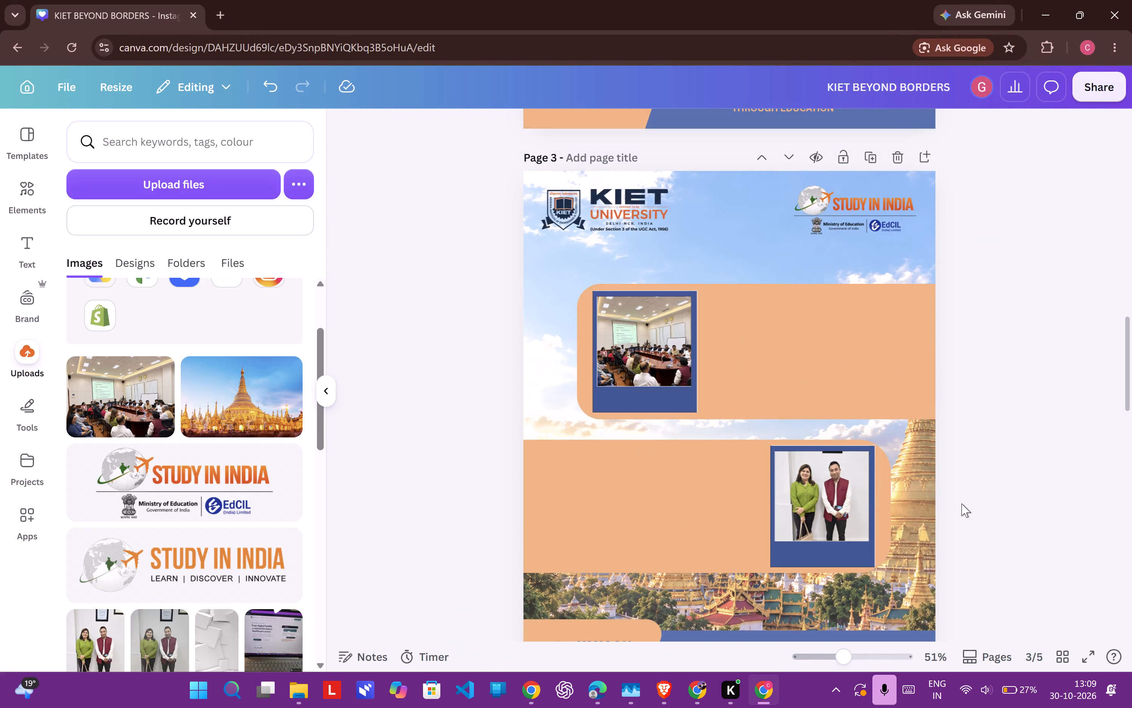
Recolour the white detail colour of both polaroid frames with the Brand Kit's medium blue.
{"action": "left_click", "coordinate": [694, 387]}
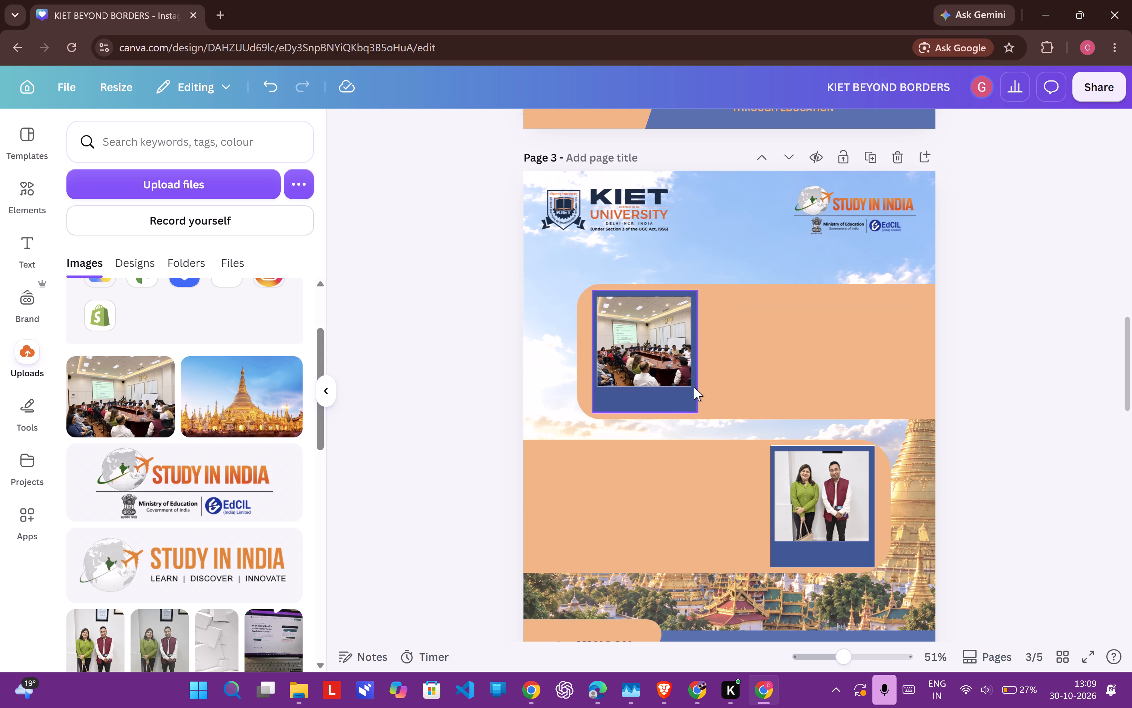
{"action": "left_click", "coordinate": [743, 128]}
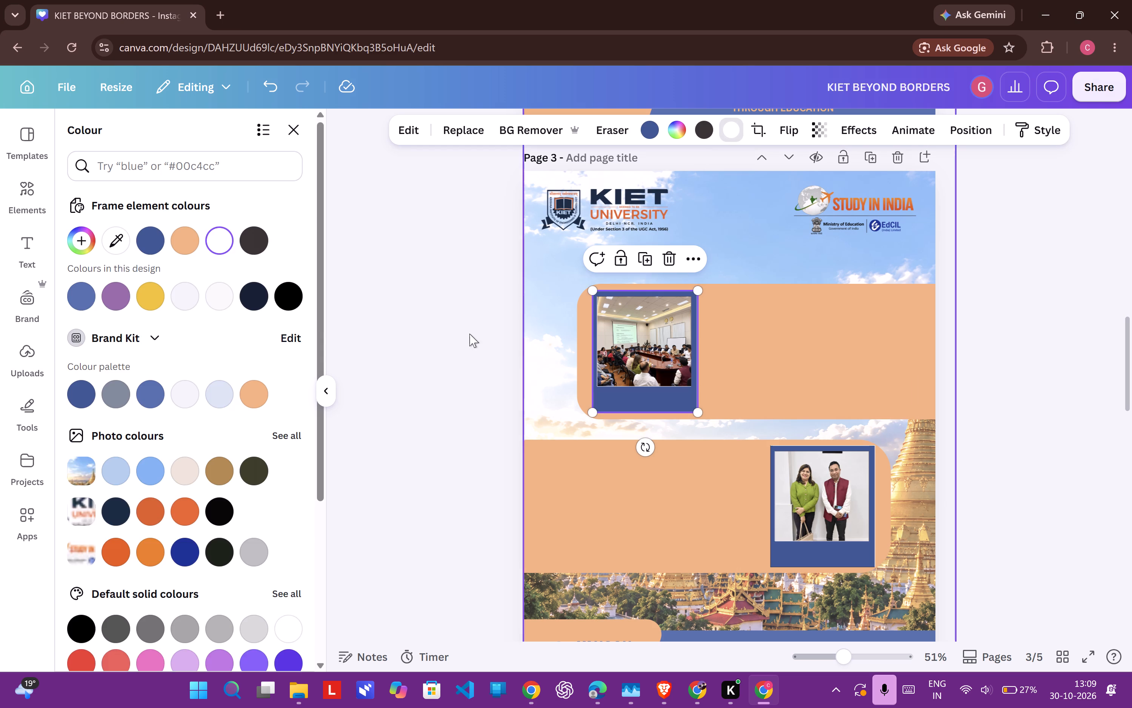
{"action": "left_click", "coordinate": [151, 400]}
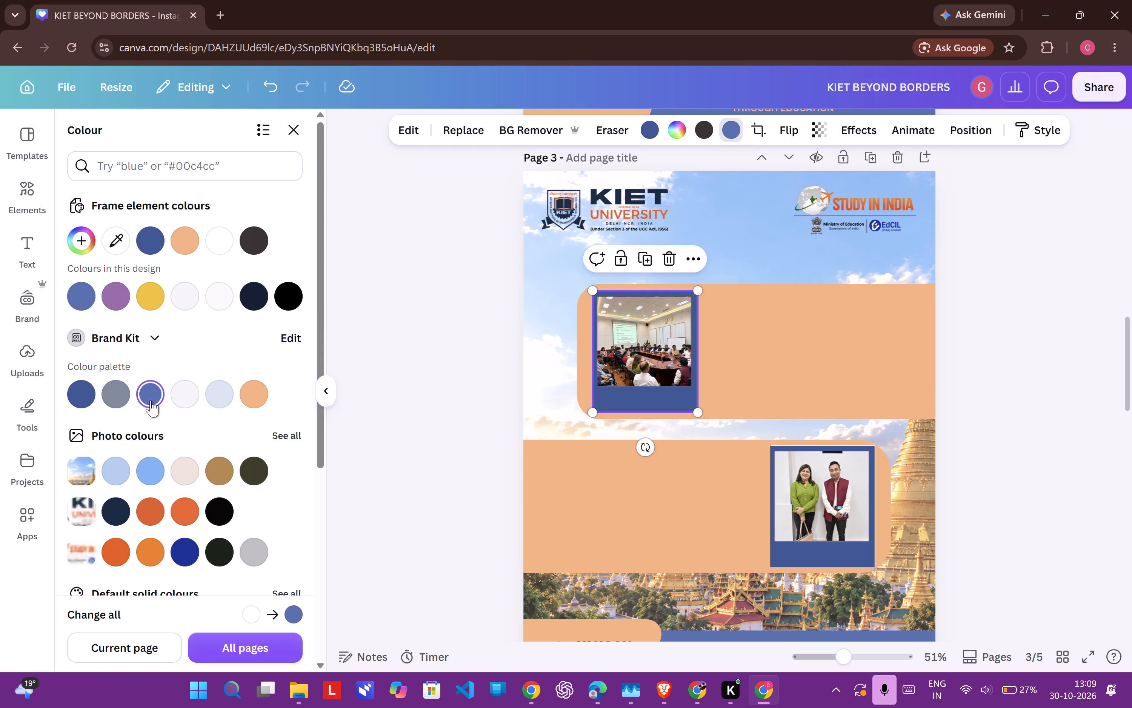
{"action": "left_click", "coordinate": [372, 426]}
{"action": "left_click", "coordinate": [372, 426]}
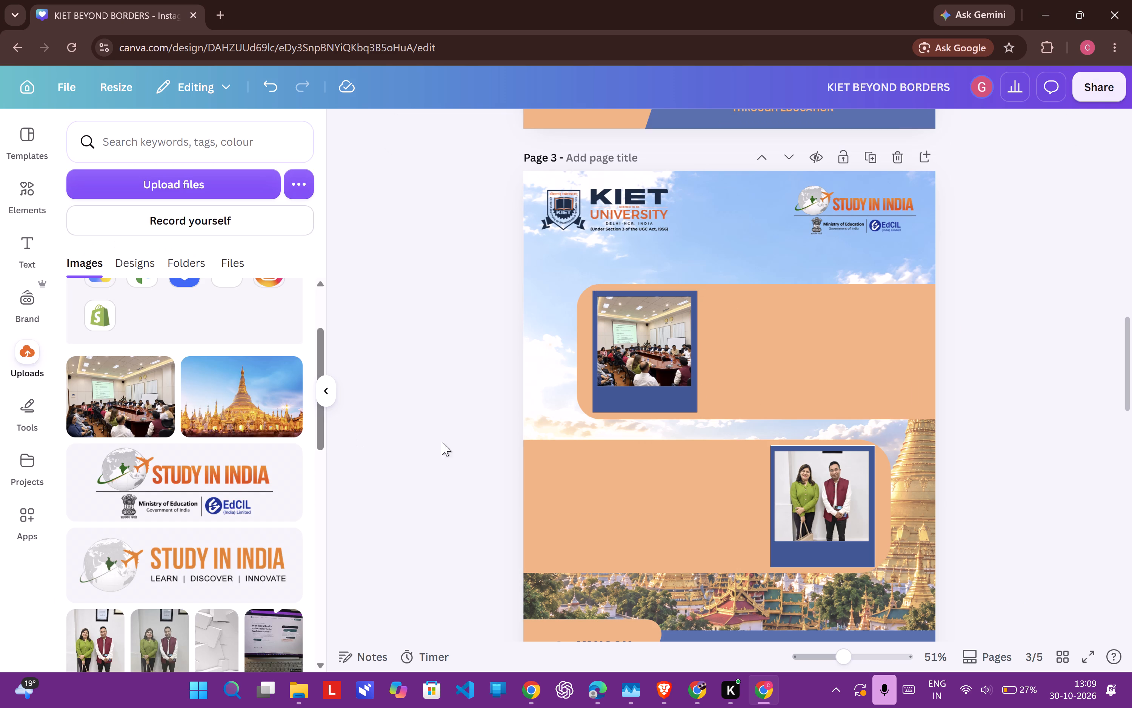
{"action": "left_click", "coordinate": [871, 560]}
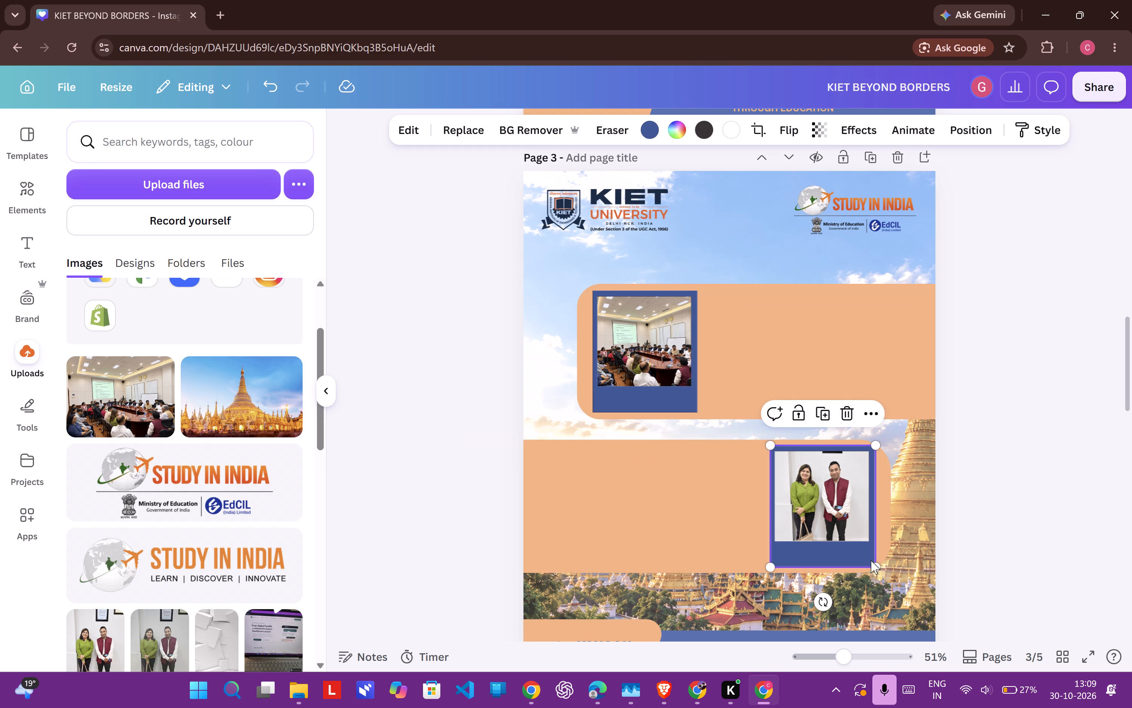
{"action": "left_click", "coordinate": [740, 139]}
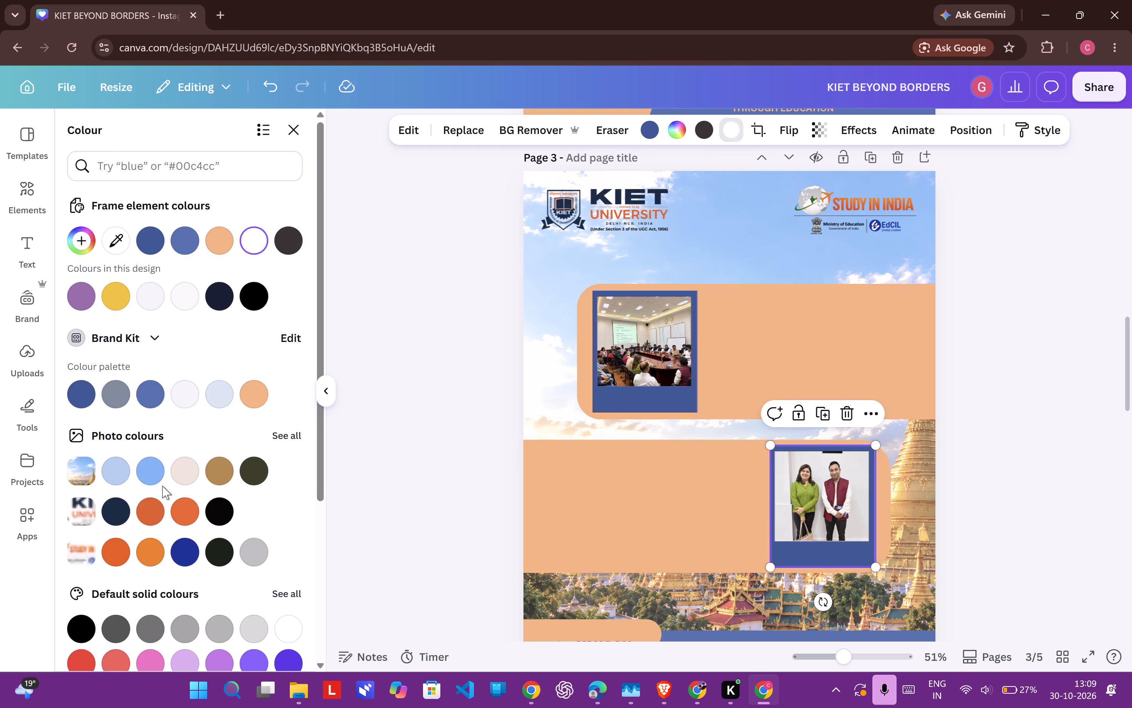
{"action": "left_click", "coordinate": [150, 395]}
{"action": "left_click", "coordinate": [418, 358]}
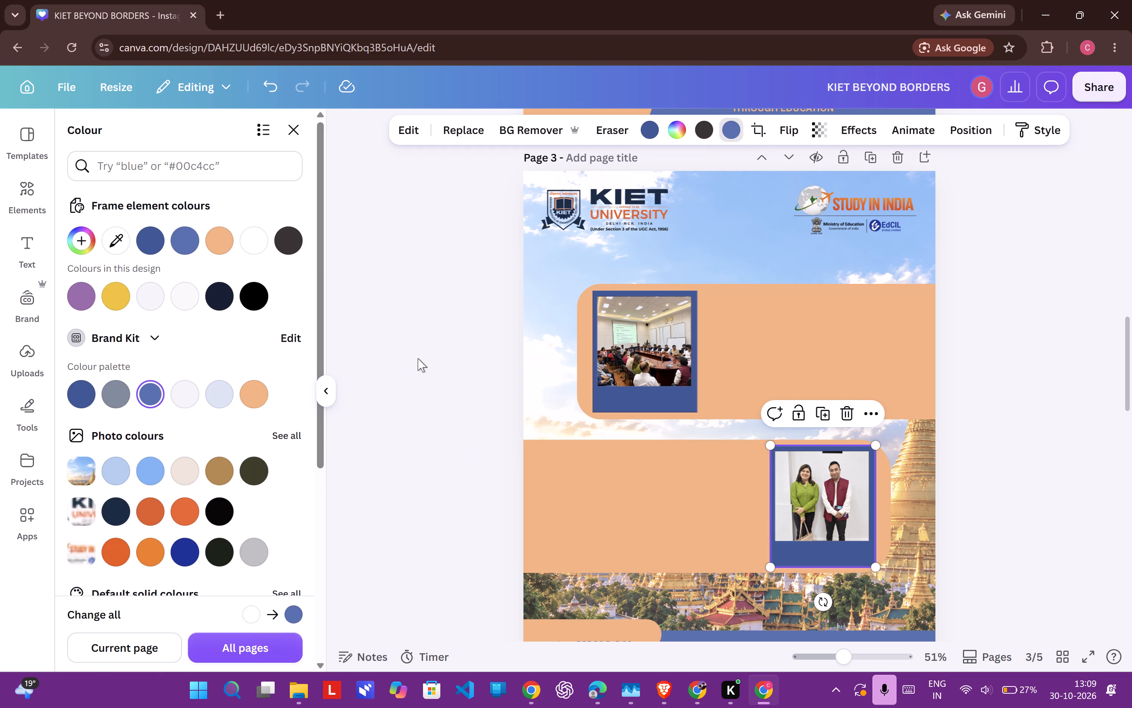
{"action": "left_click", "coordinate": [418, 358]}
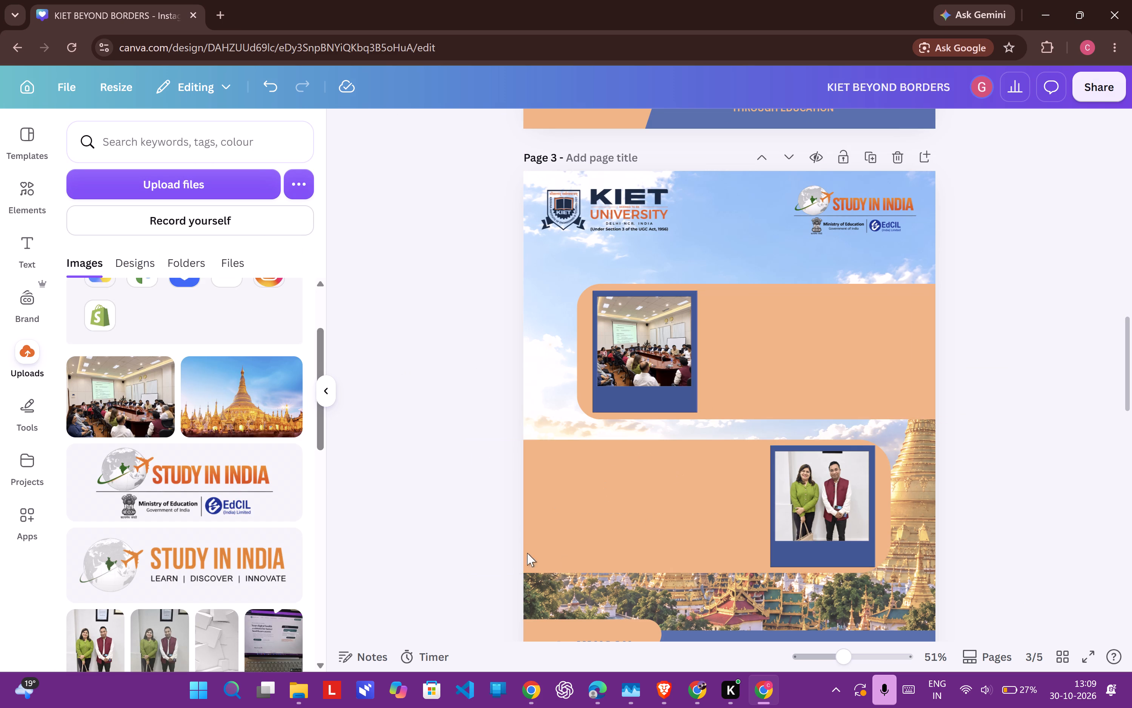
{"action": "left_click", "coordinate": [537, 688]}
{"action": "left_click", "coordinate": [609, 5]}
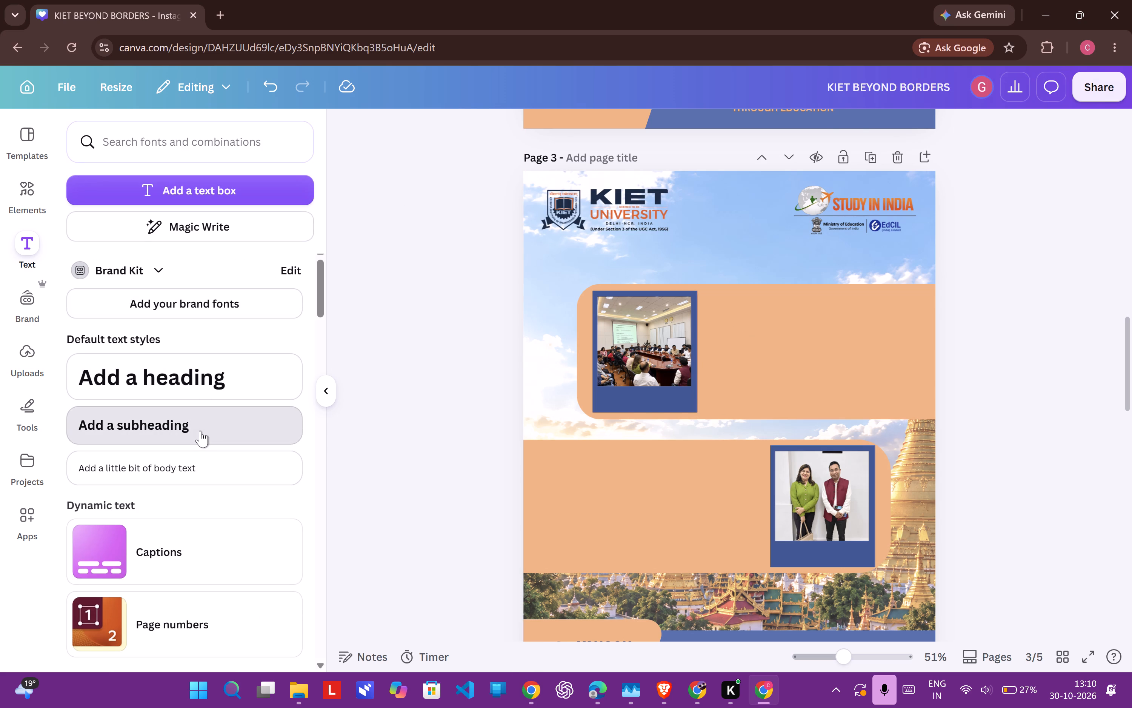
{"action": "key", "text": "ctrl+v"}
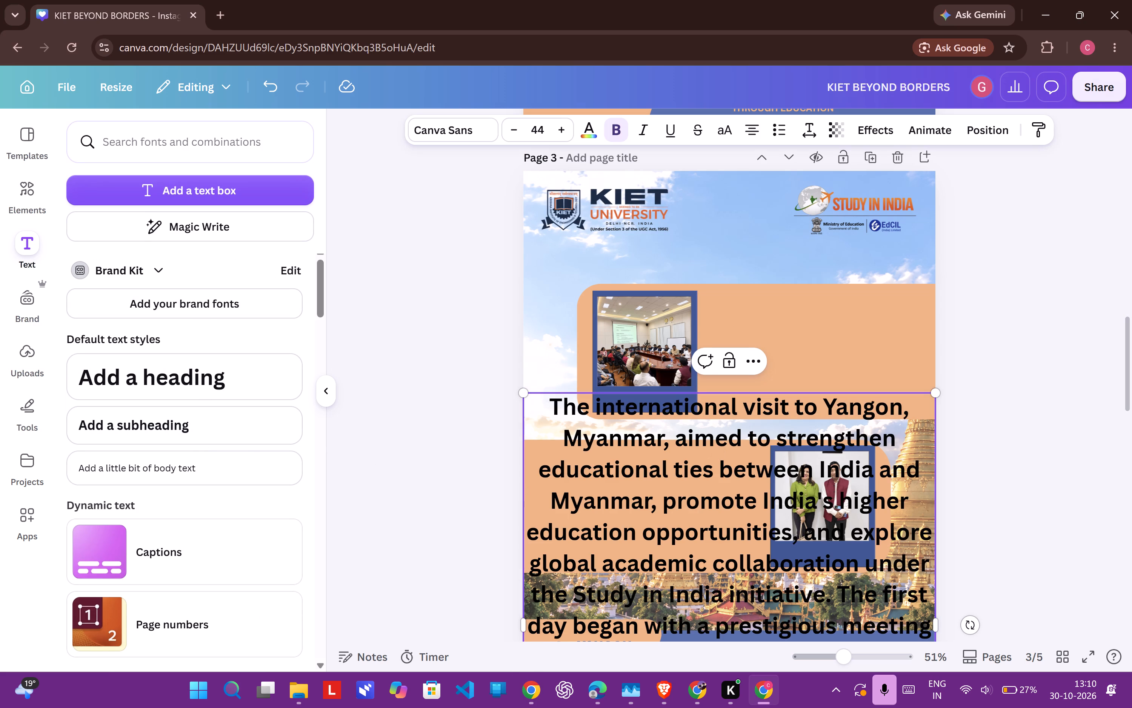
{"action": "left_click_drag", "start_coordinate": [695, 500], "coordinate": [671, 420]}
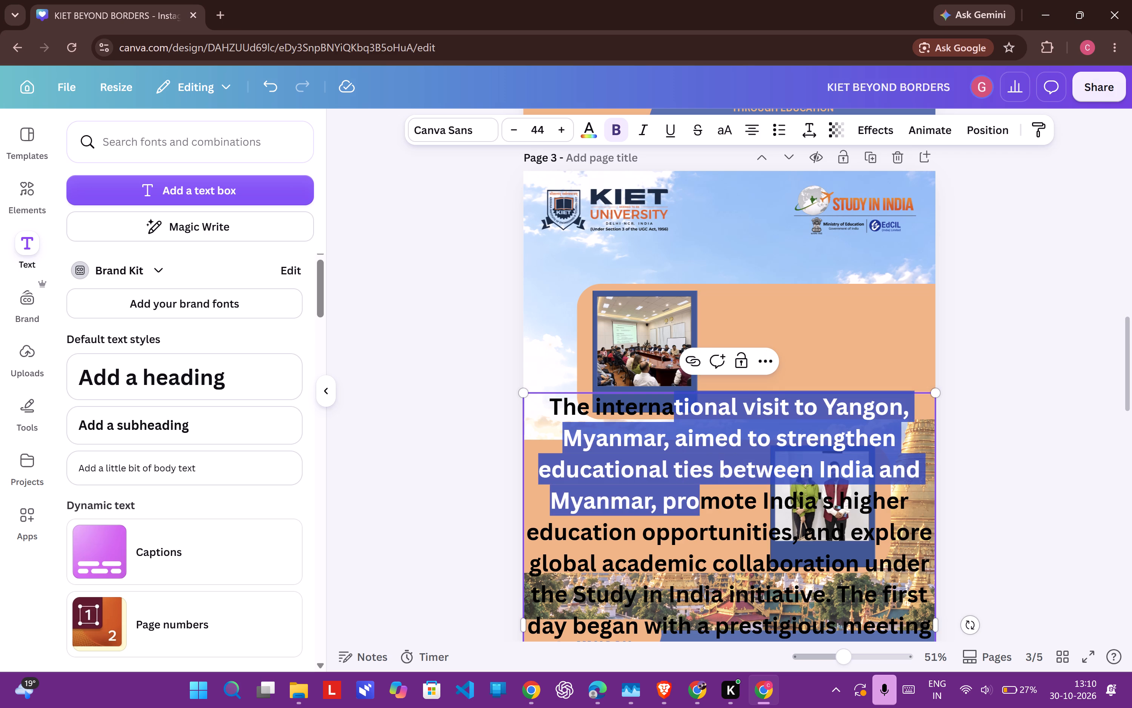
{"action": "left_click", "coordinate": [1094, 377]}
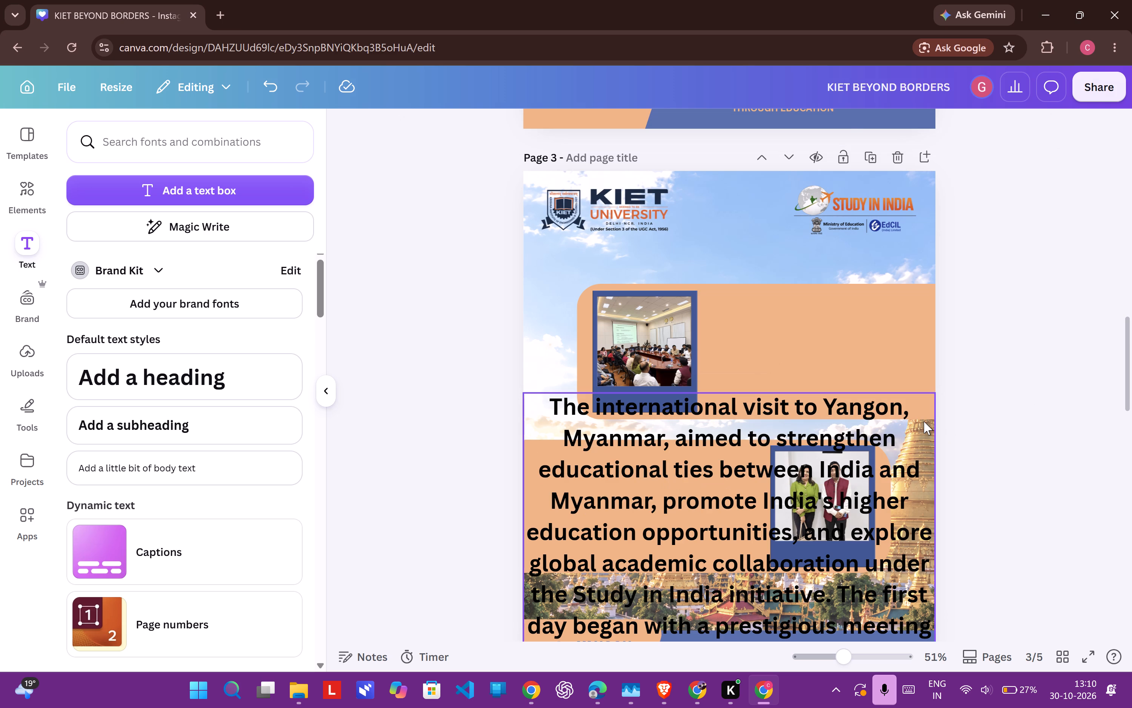
Scale the Part 1 paragraph down to about font size 13.3 and place it on the upper orange band beside the meeting photo.
{"action": "left_click", "coordinate": [924, 421]}
{"action": "left_click_drag", "start_coordinate": [938, 395], "coordinate": [754, 507]}
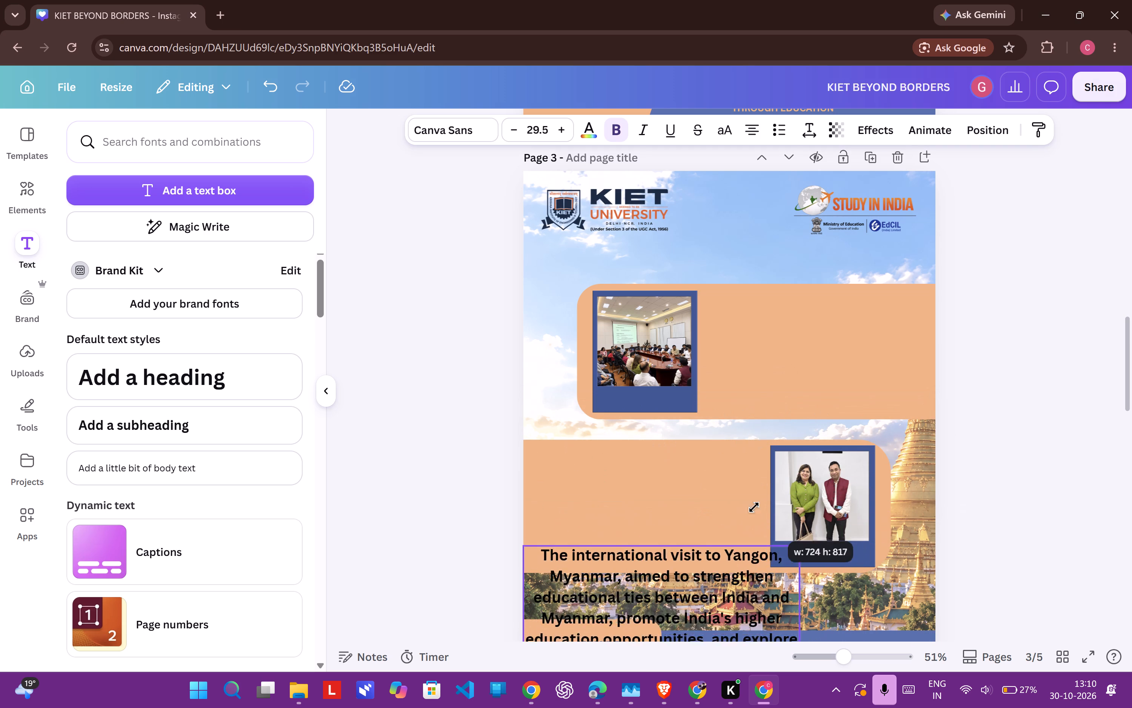
{"action": "left_click_drag", "start_coordinate": [754, 507], "coordinate": [735, 531]}
{"action": "left_click_drag", "start_coordinate": [694, 593], "coordinate": [797, 267]}
{"action": "left_click_drag", "start_coordinate": [881, 381], "coordinate": [885, 388]}
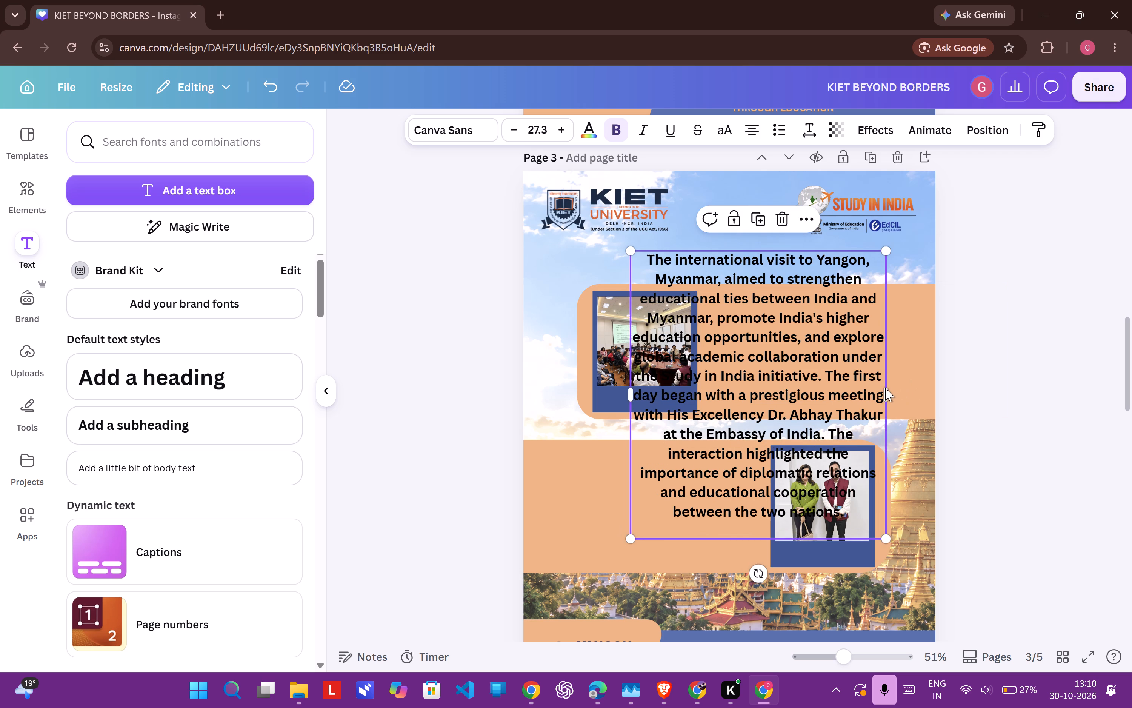
{"action": "left_click_drag", "start_coordinate": [887, 392], "coordinate": [1017, 391]}
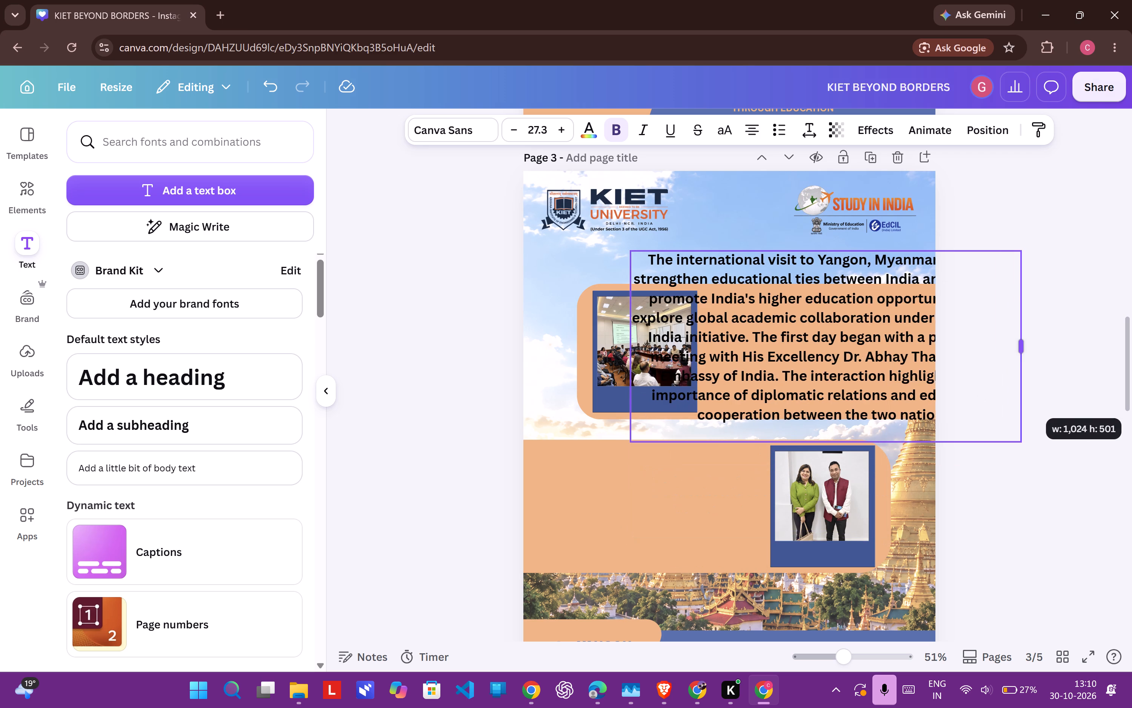
{"action": "left_click_drag", "start_coordinate": [1017, 391], "coordinate": [1097, 400]}
{"action": "left_click_drag", "start_coordinate": [892, 380], "coordinate": [785, 385]}
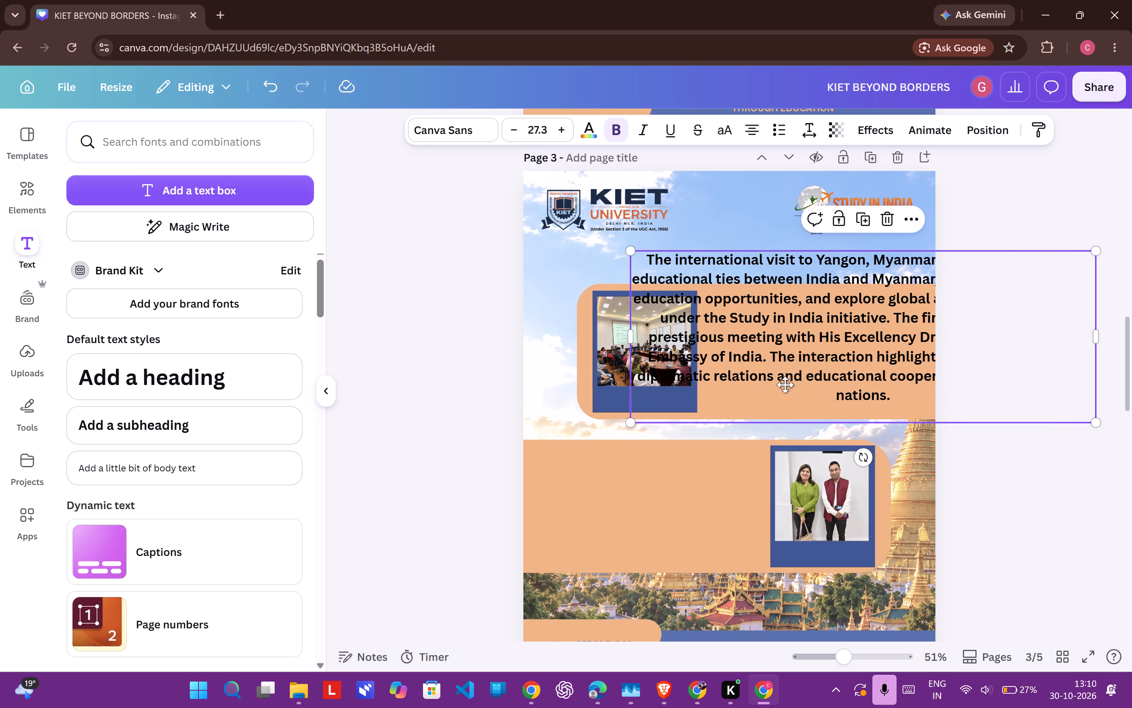
{"action": "left_click_drag", "start_coordinate": [785, 385], "coordinate": [743, 383]}
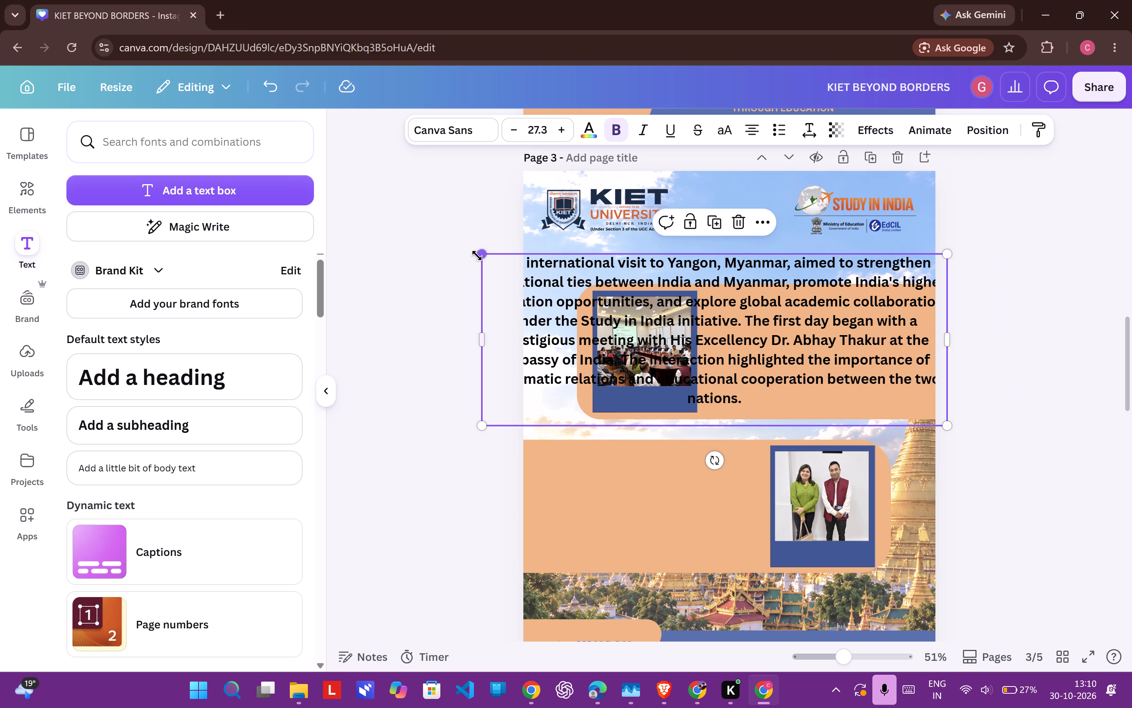
{"action": "left_click_drag", "start_coordinate": [477, 255], "coordinate": [702, 379]}
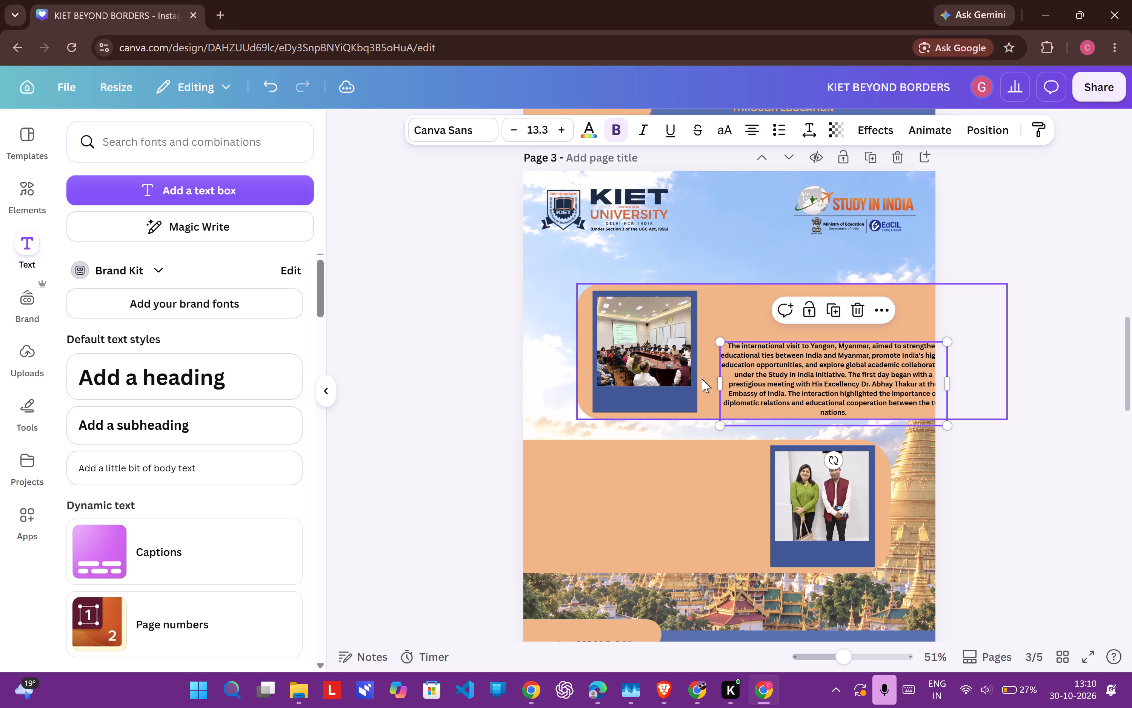
{"action": "left_click_drag", "start_coordinate": [810, 374], "coordinate": [785, 348]}
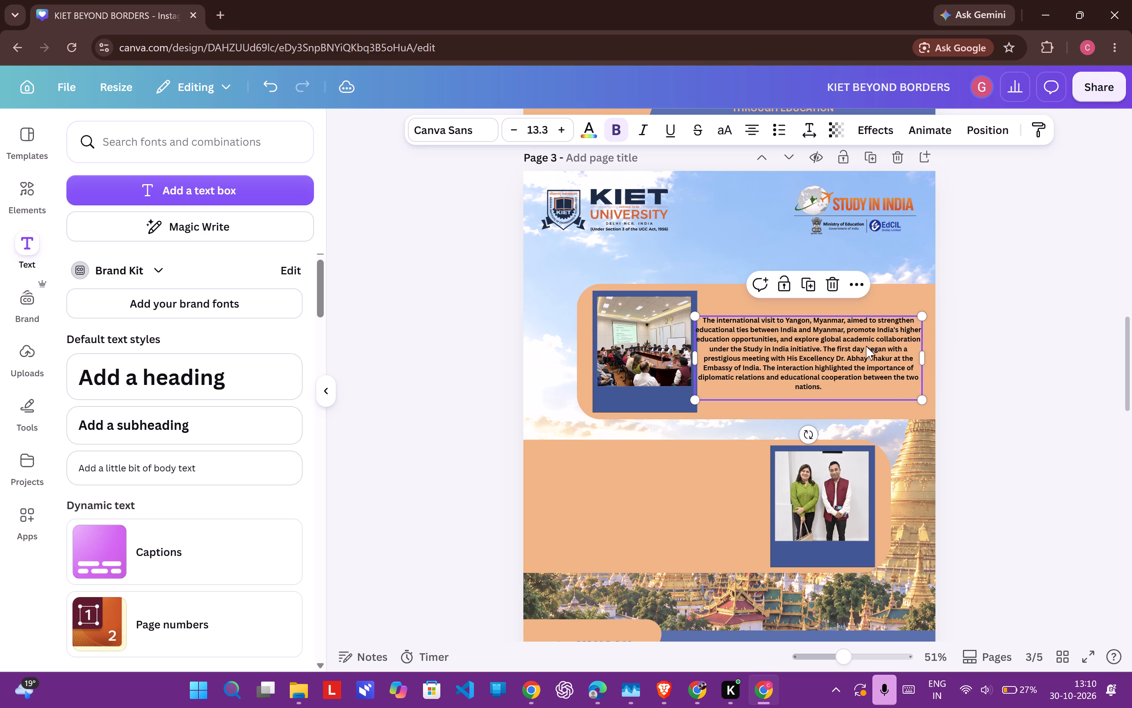
Adjust the Part 1 text box at about font size 13, narrowing it to leave a margin on the upper orange band.
{"action": "left_click", "coordinate": [922, 358]}
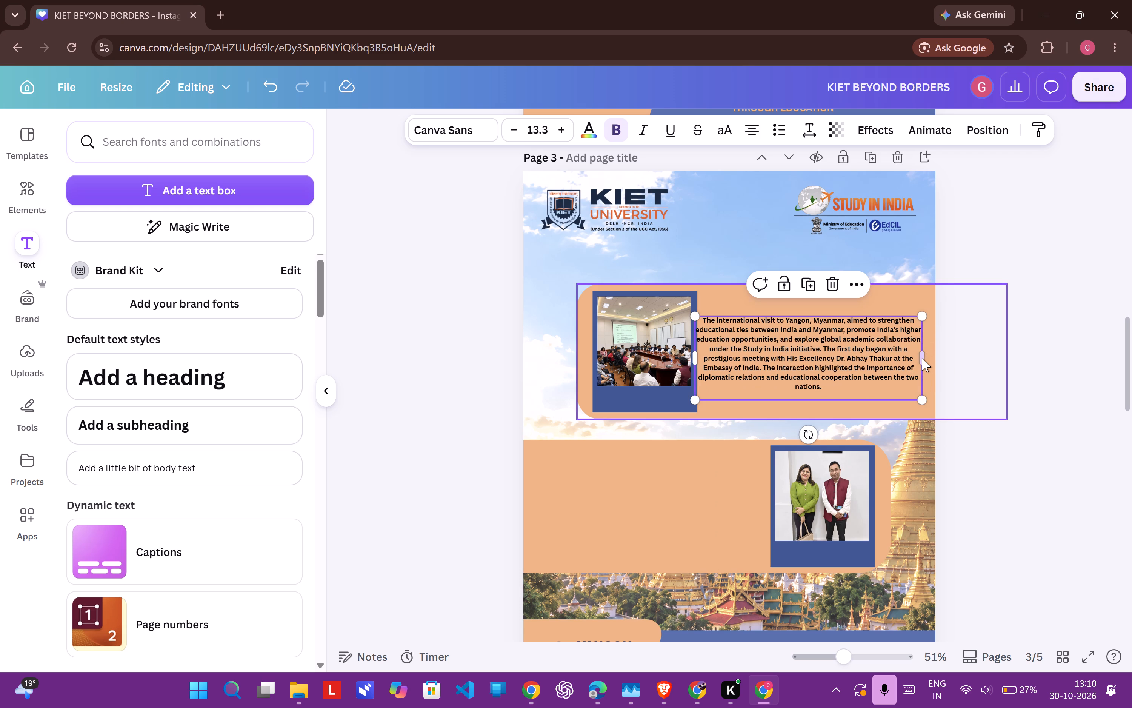
{"action": "left_click", "coordinate": [908, 359]}
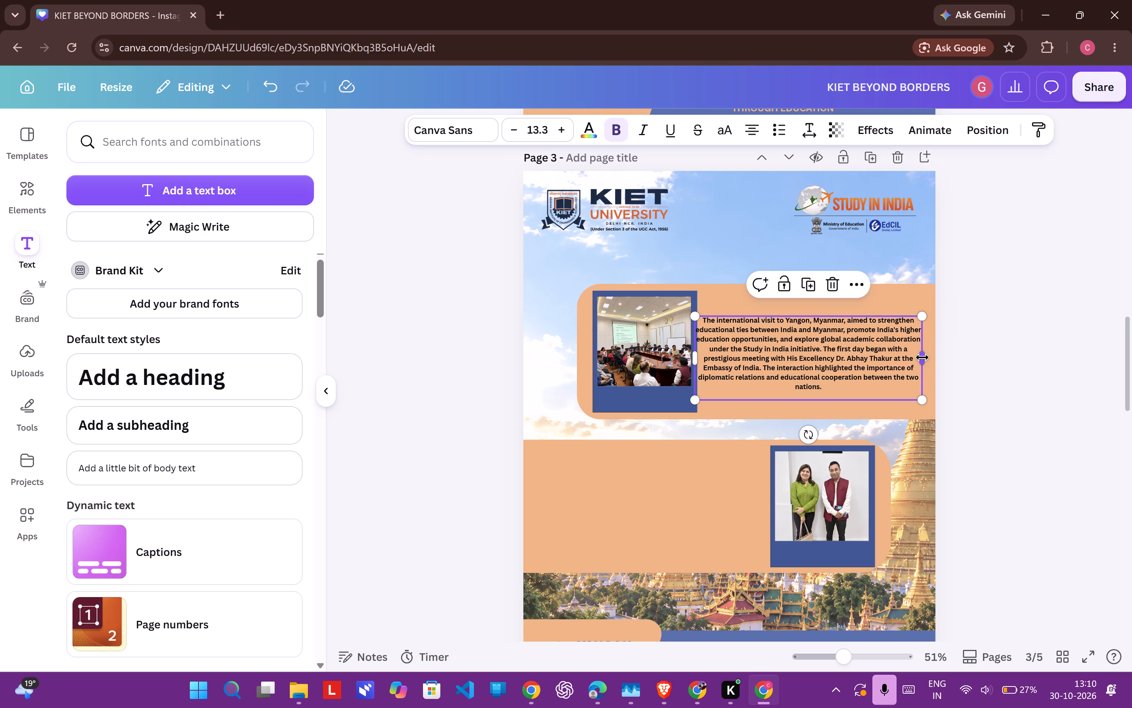
{"action": "left_click_drag", "start_coordinate": [922, 357], "coordinate": [934, 362]}
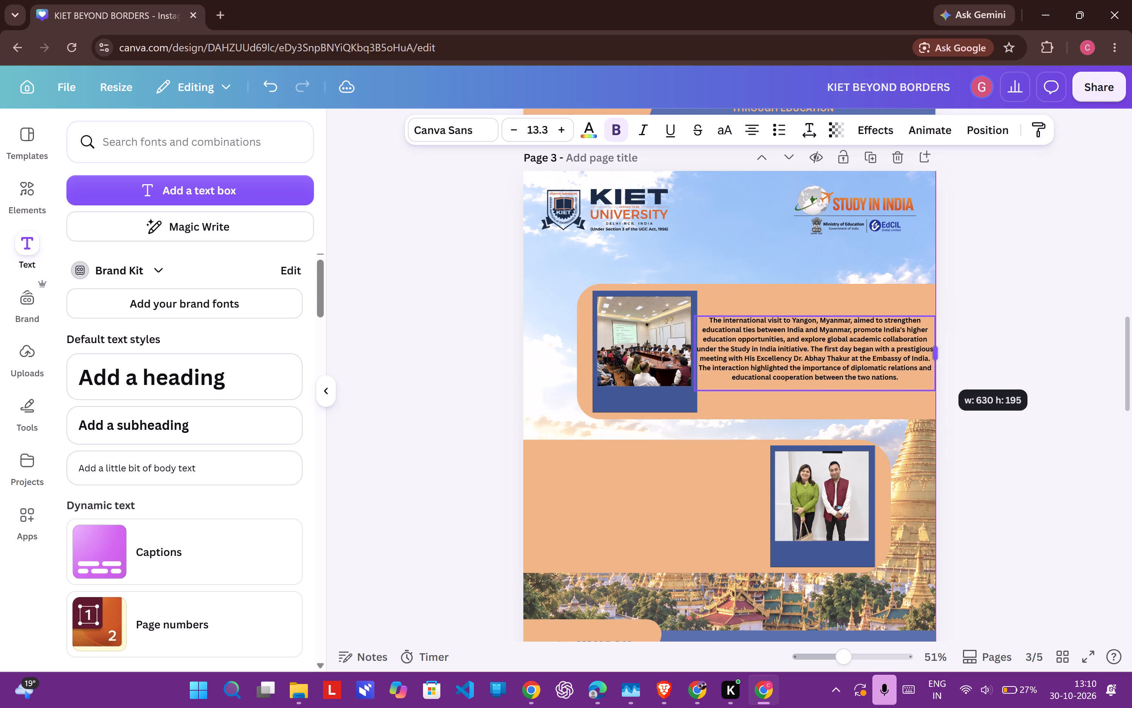
{"action": "left_click_drag", "start_coordinate": [934, 362], "coordinate": [934, 361]}
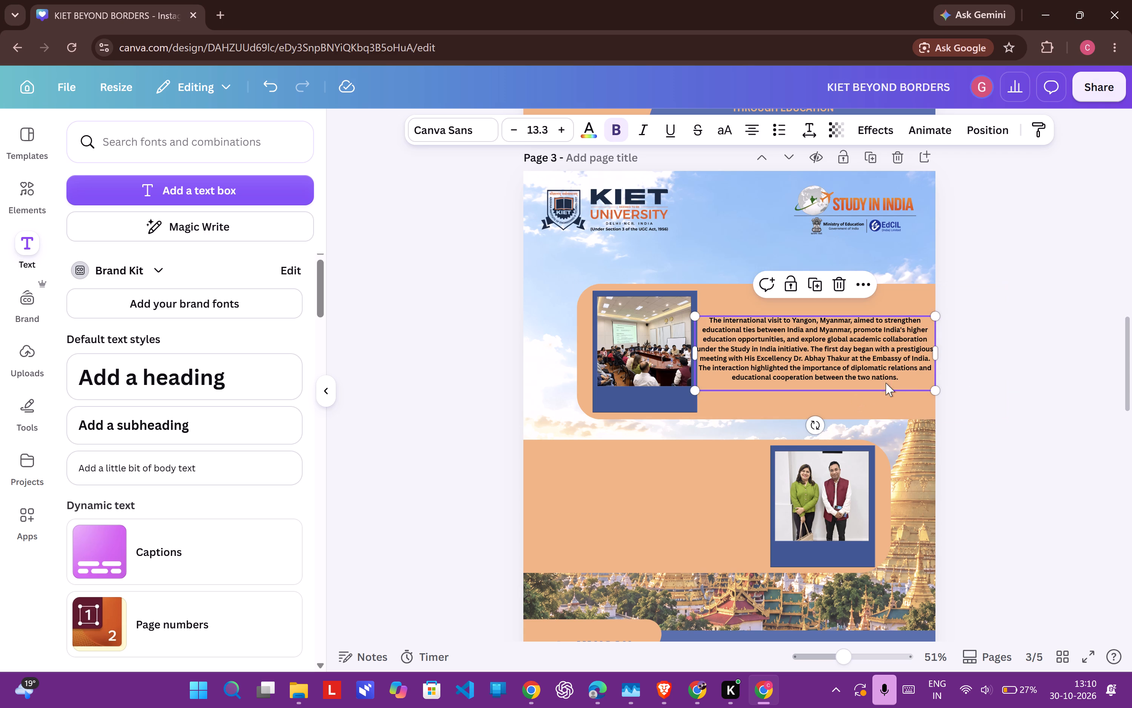
{"action": "left_click_drag", "start_coordinate": [935, 386], "coordinate": [925, 385]}
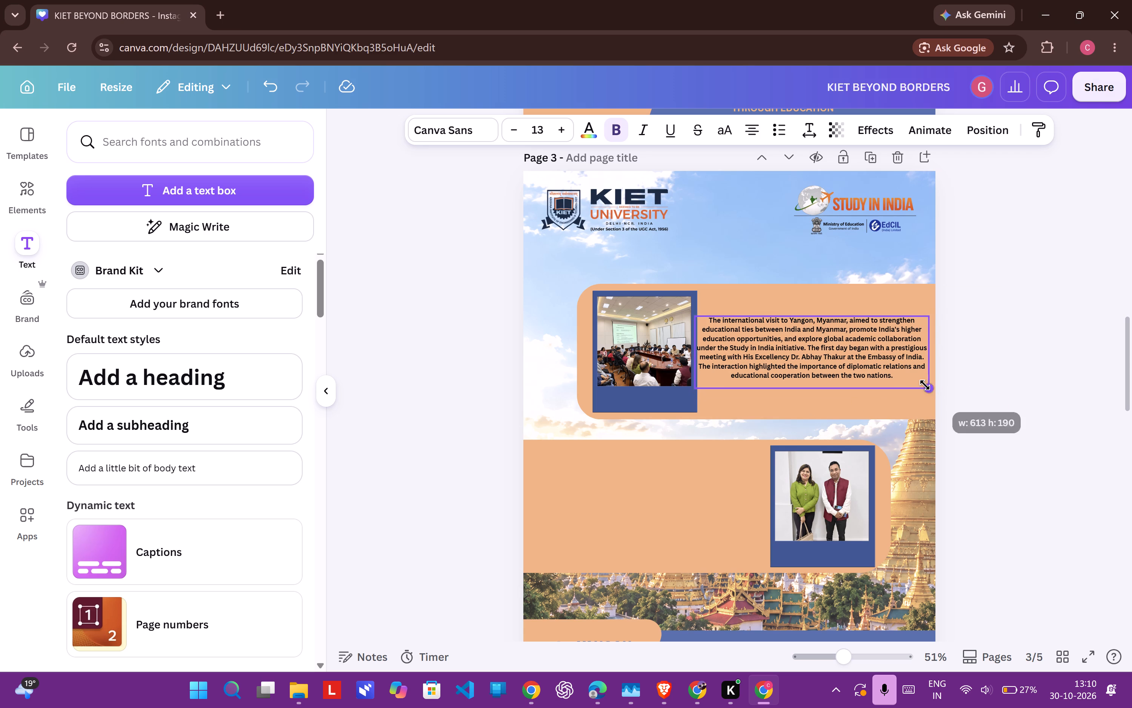
{"action": "left_click_drag", "start_coordinate": [925, 385], "coordinate": [929, 386]}
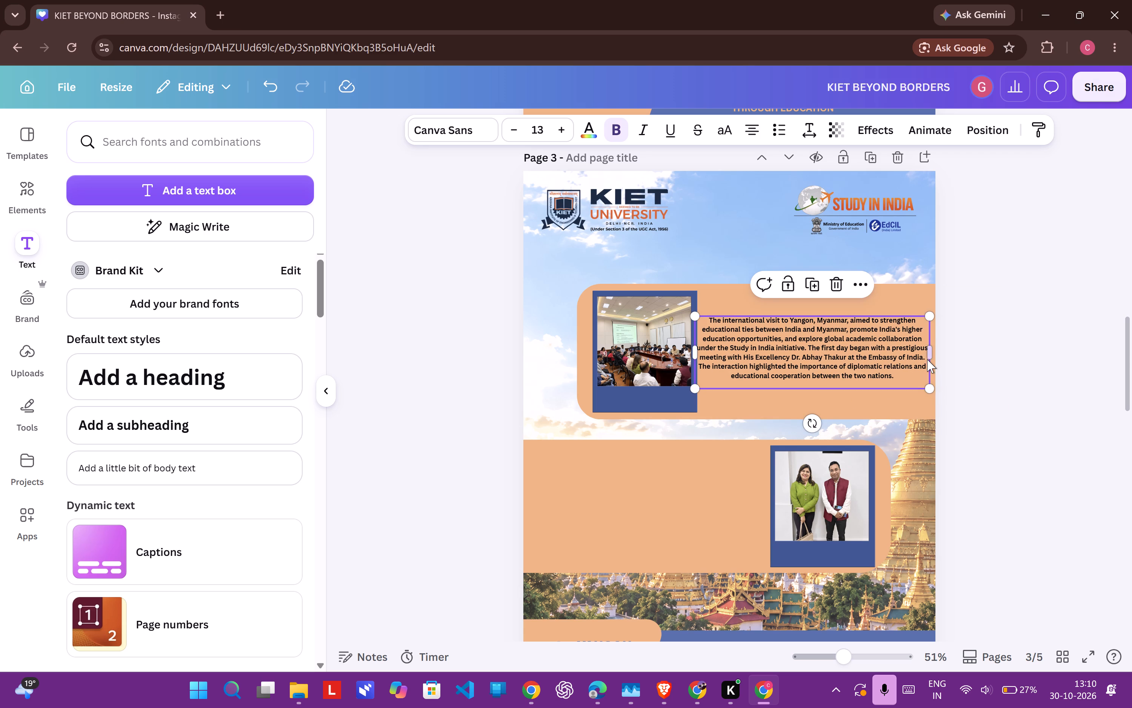
{"action": "left_click_drag", "start_coordinate": [932, 357], "coordinate": [910, 360]}
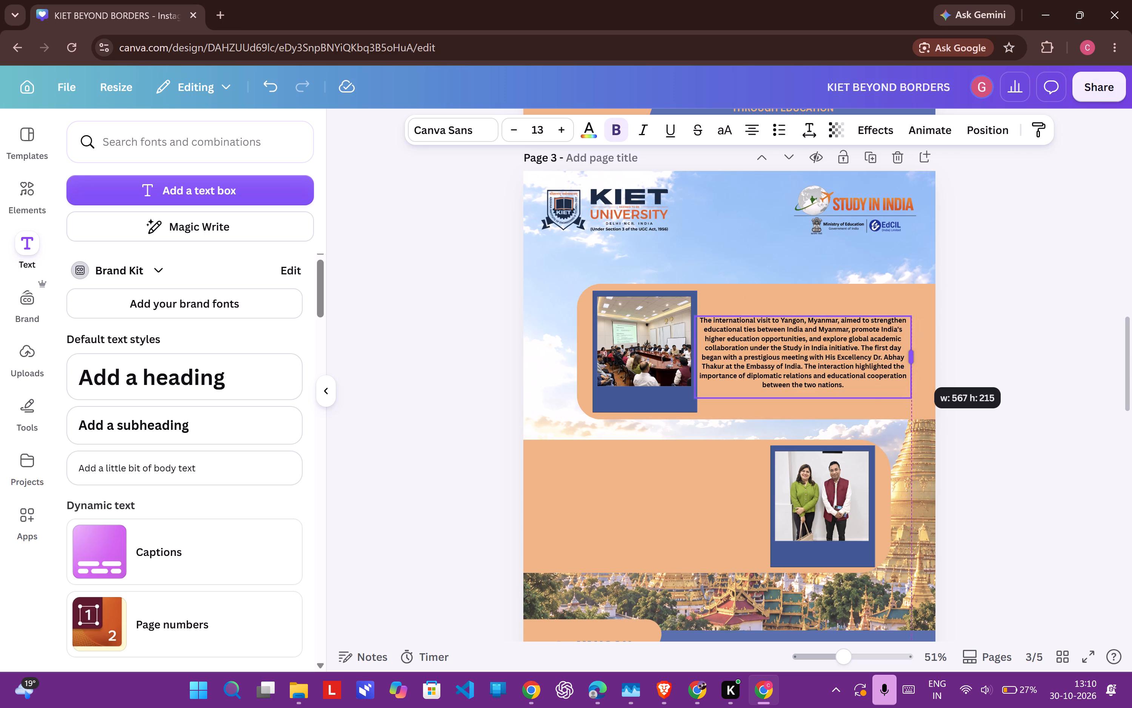
{"action": "left_click_drag", "start_coordinate": [910, 360], "coordinate": [907, 363]}
Left-align the Part 1 paragraph and enlarge it to about font size 16.6 so it fills the upper band beside the meeting photo.
{"action": "left_click", "coordinate": [760, 130]}
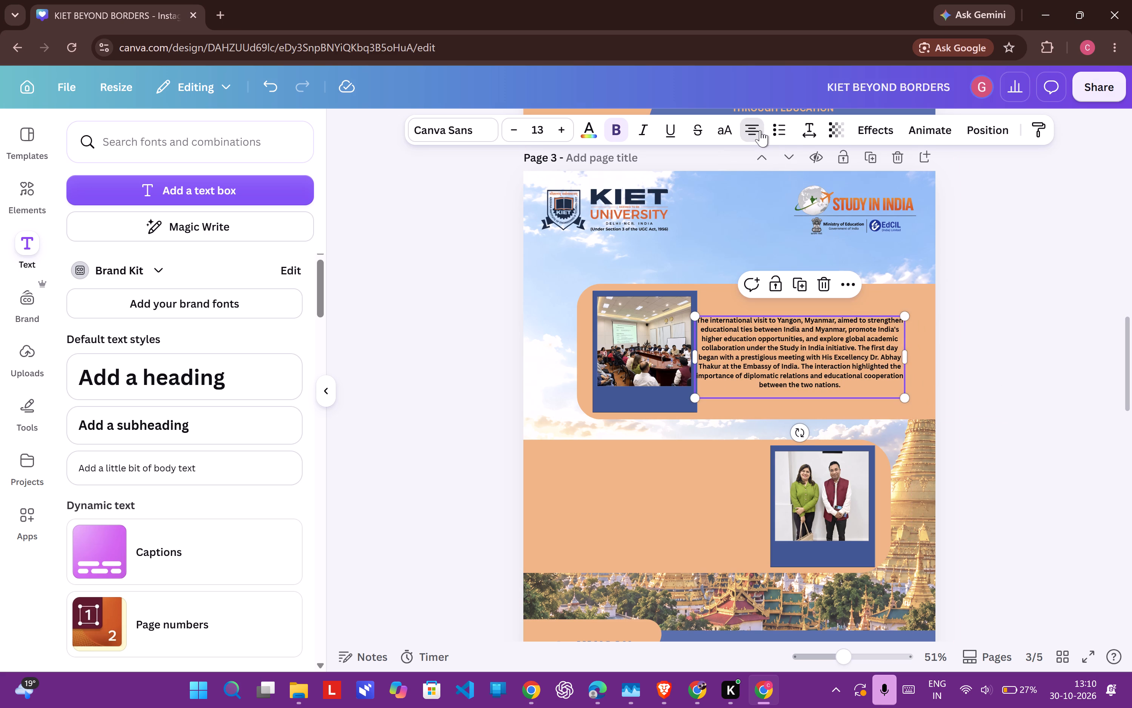
{"action": "left_click_drag", "start_coordinate": [905, 399], "coordinate": [932, 421]}
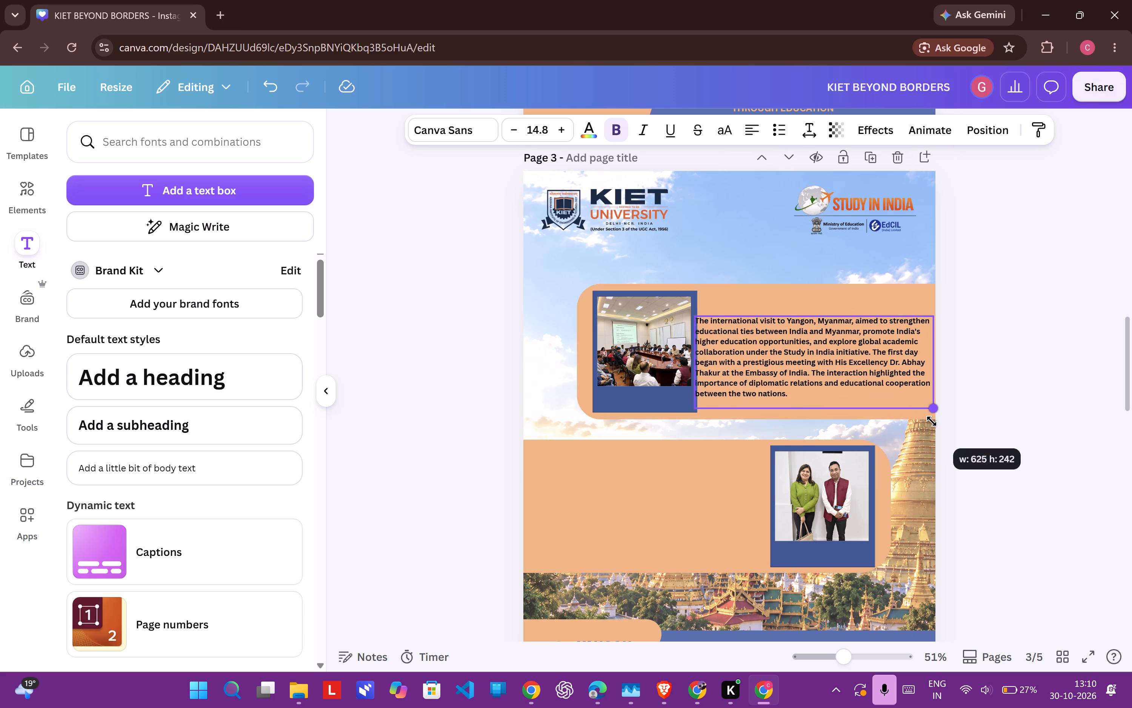
{"action": "left_click_drag", "start_coordinate": [932, 421], "coordinate": [921, 425]}
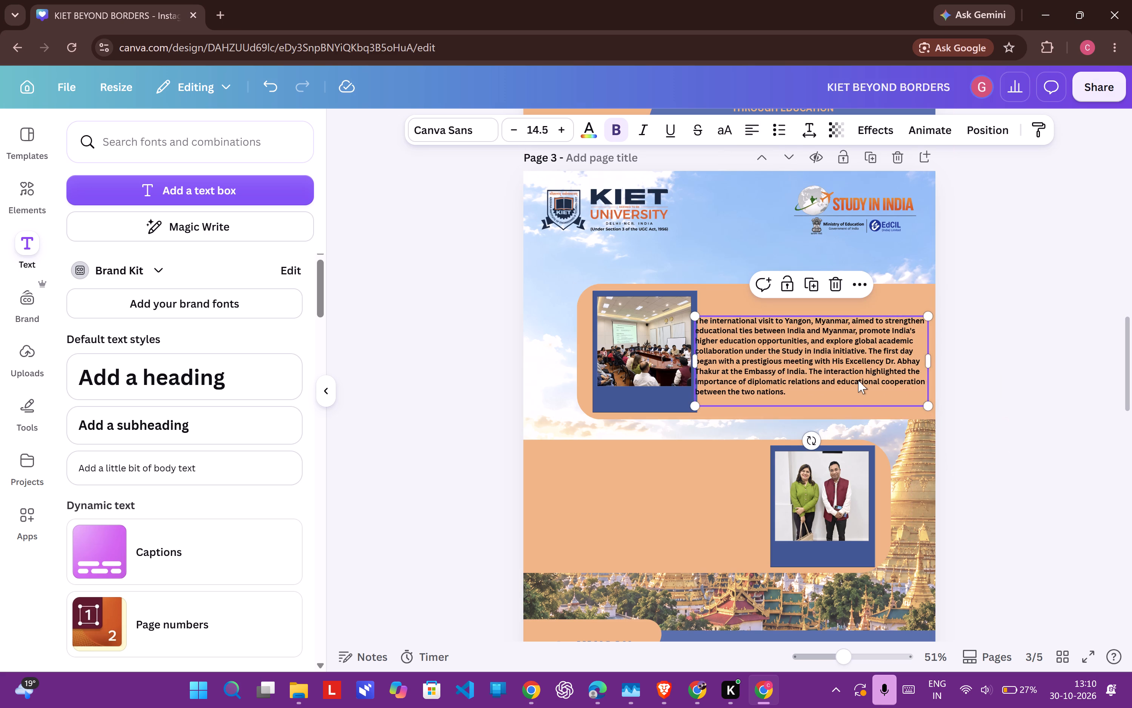
{"action": "left_click_drag", "start_coordinate": [852, 383], "coordinate": [861, 366]}
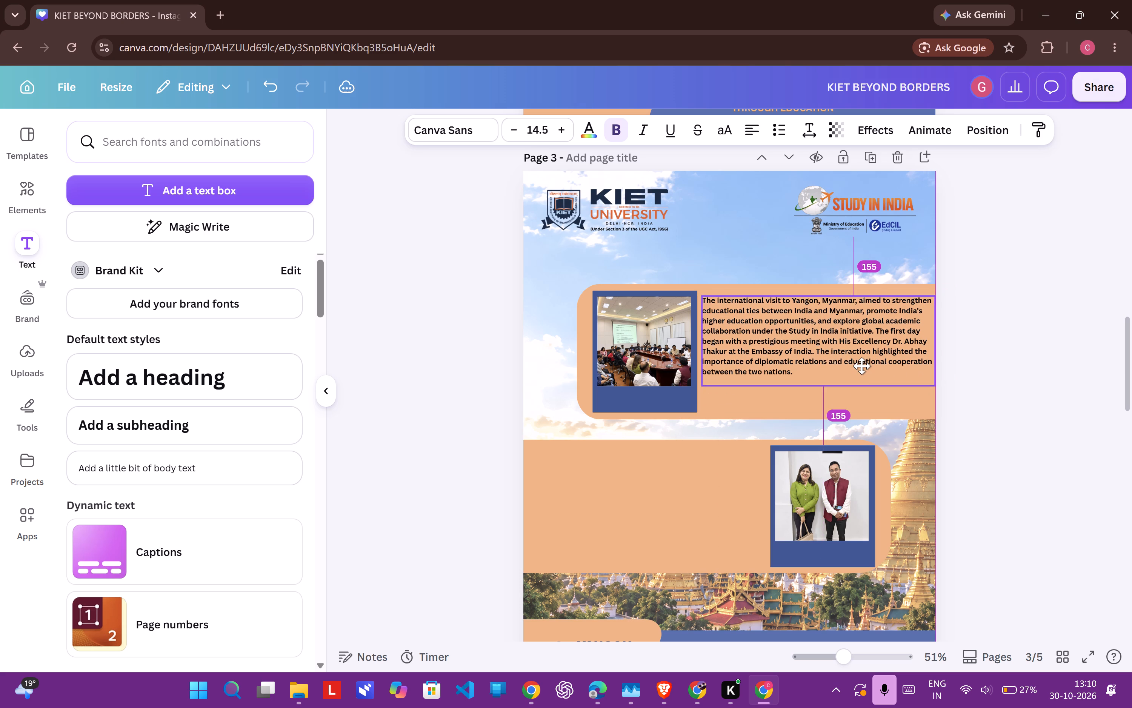
{"action": "left_click_drag", "start_coordinate": [861, 366], "coordinate": [861, 366]}
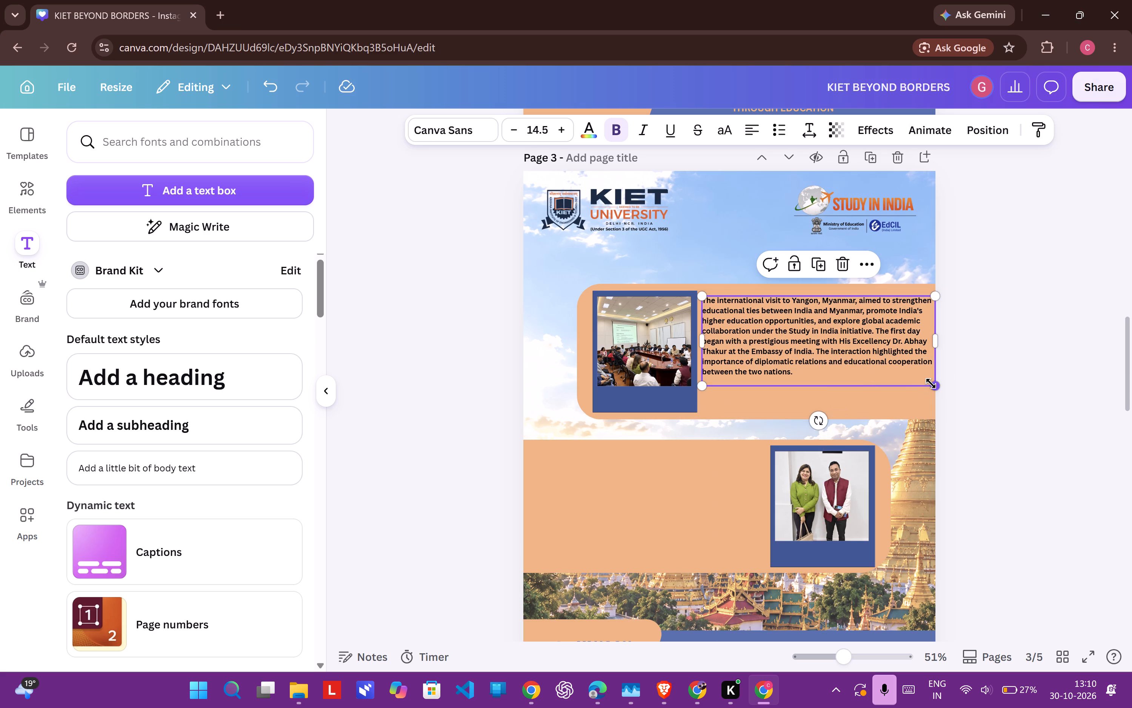
{"action": "left_click_drag", "start_coordinate": [939, 338], "coordinate": [915, 336]}
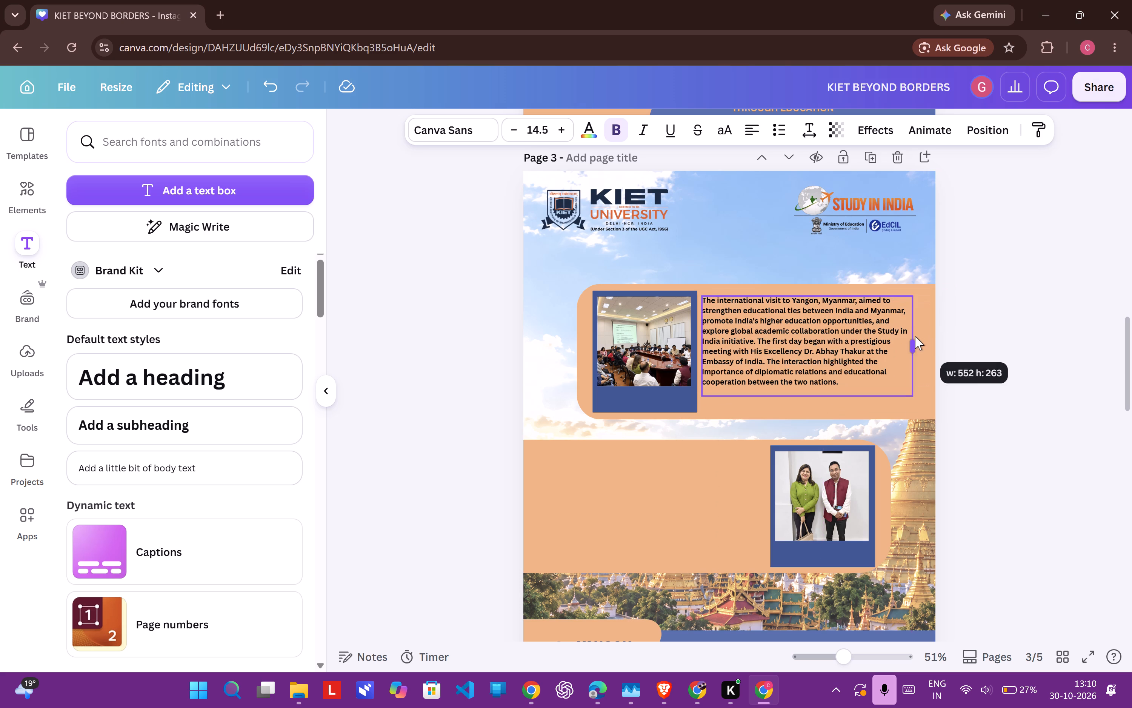
{"action": "left_click_drag", "start_coordinate": [915, 336], "coordinate": [909, 339]}
{"action": "left_click_drag", "start_coordinate": [906, 410], "coordinate": [945, 410]}
{"action": "left_click", "coordinate": [985, 380]}
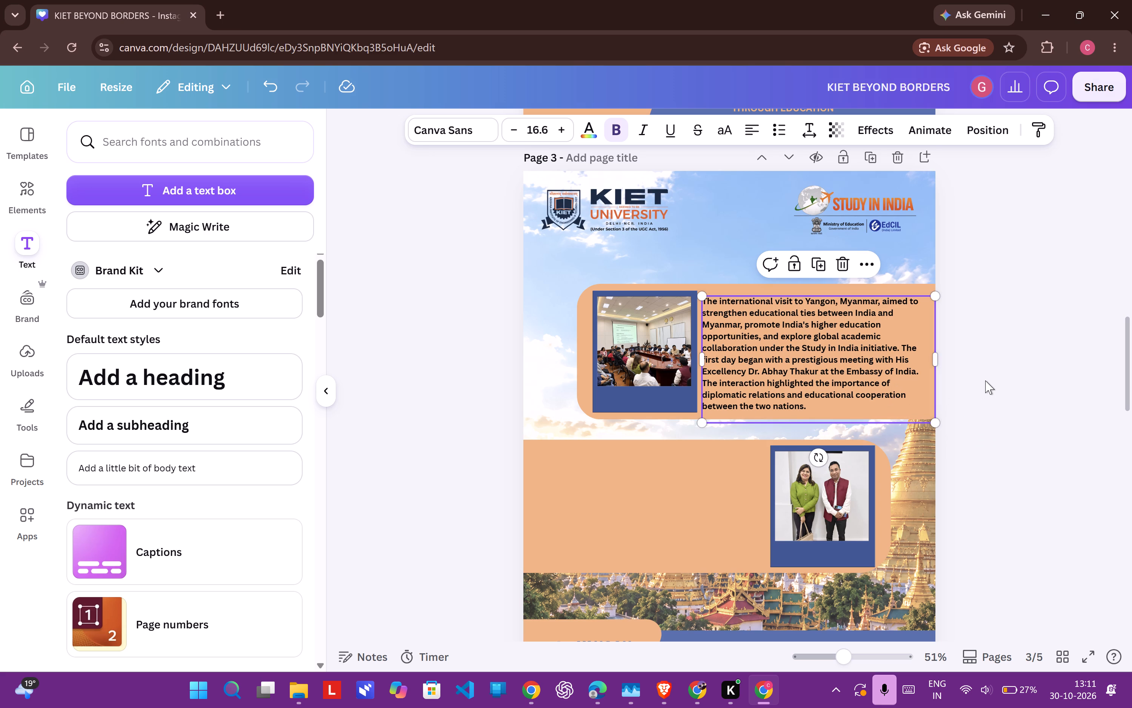
Nudge the Part 1 paragraph up within the upper band and recolour all its text with the Brand Kit's first dark blue.
{"action": "double_click", "coordinate": [879, 367]}
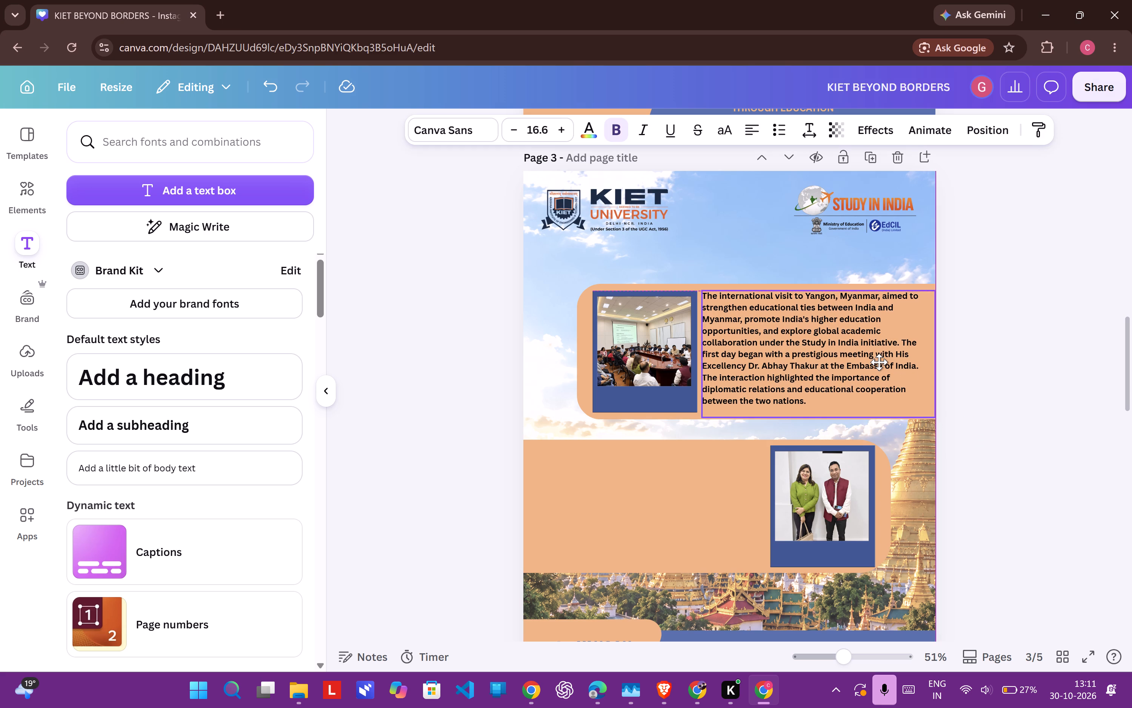
{"action": "triple_click", "coordinate": [879, 364]}
{"action": "left_click", "coordinate": [879, 364]}
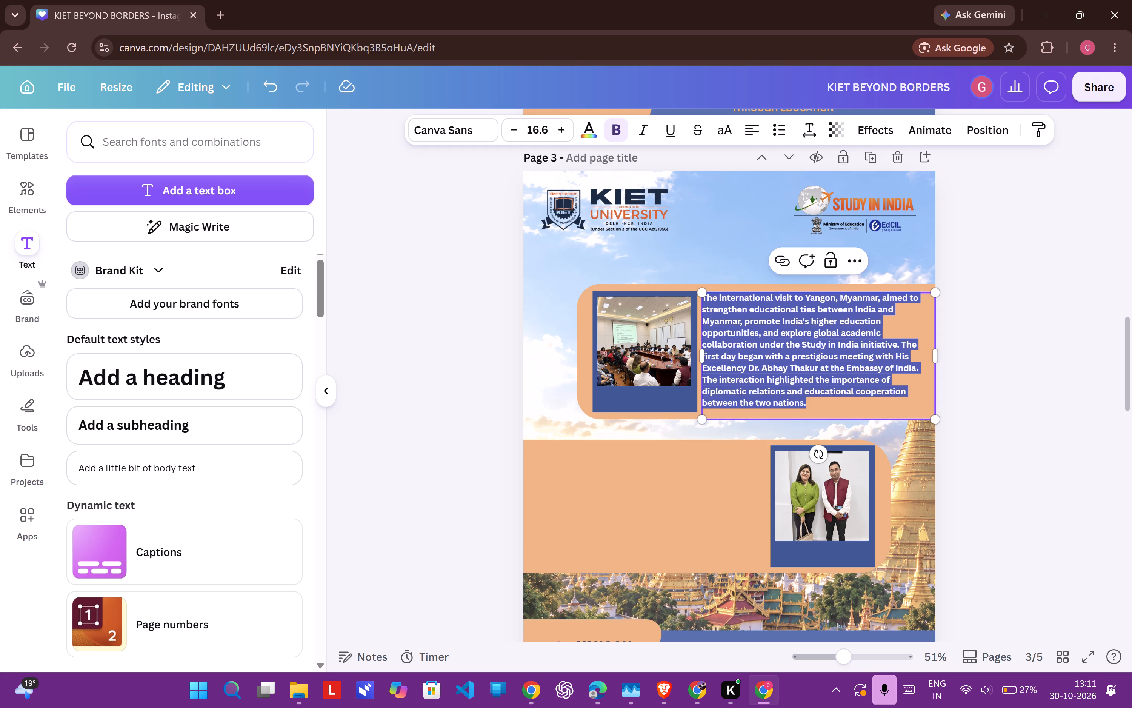
{"action": "left_click", "coordinate": [600, 132]}
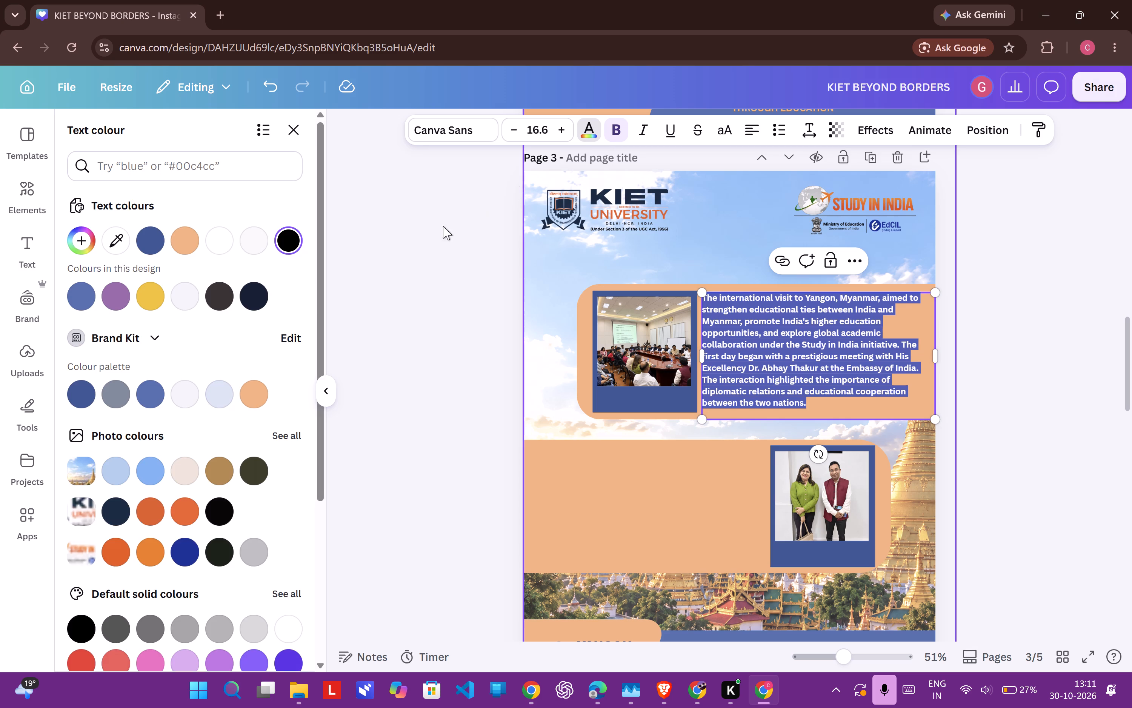
{"action": "left_click", "coordinate": [75, 398]}
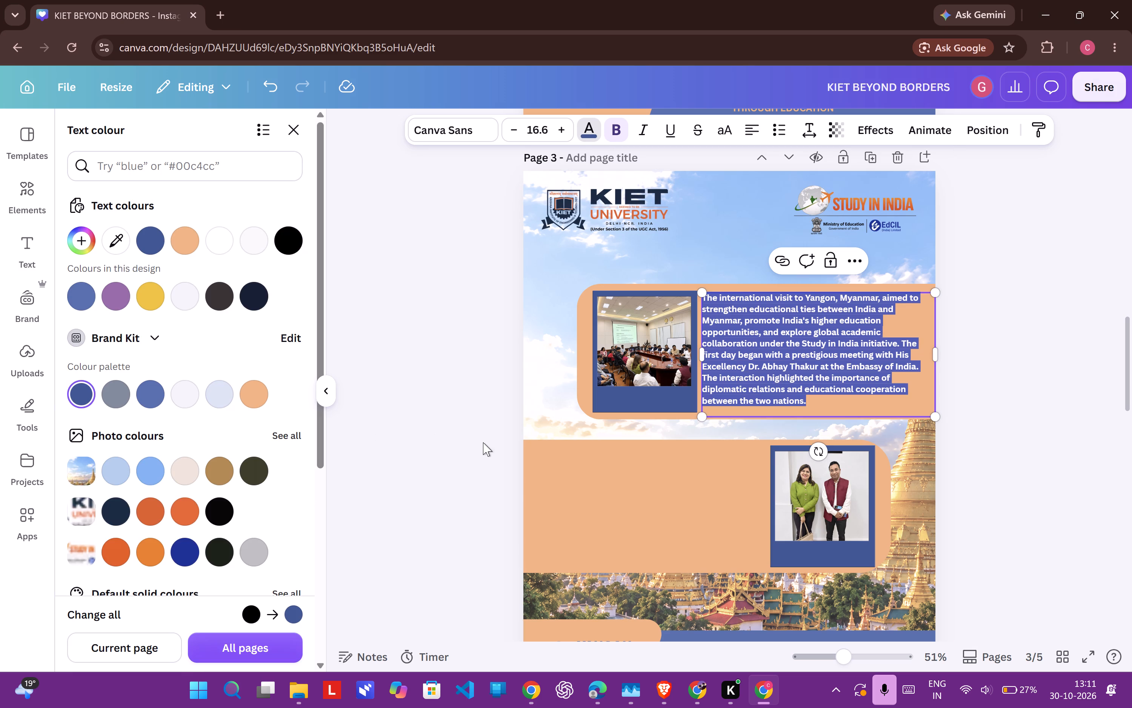
{"action": "left_click", "coordinate": [454, 447]}
{"action": "left_click", "coordinate": [454, 447]}
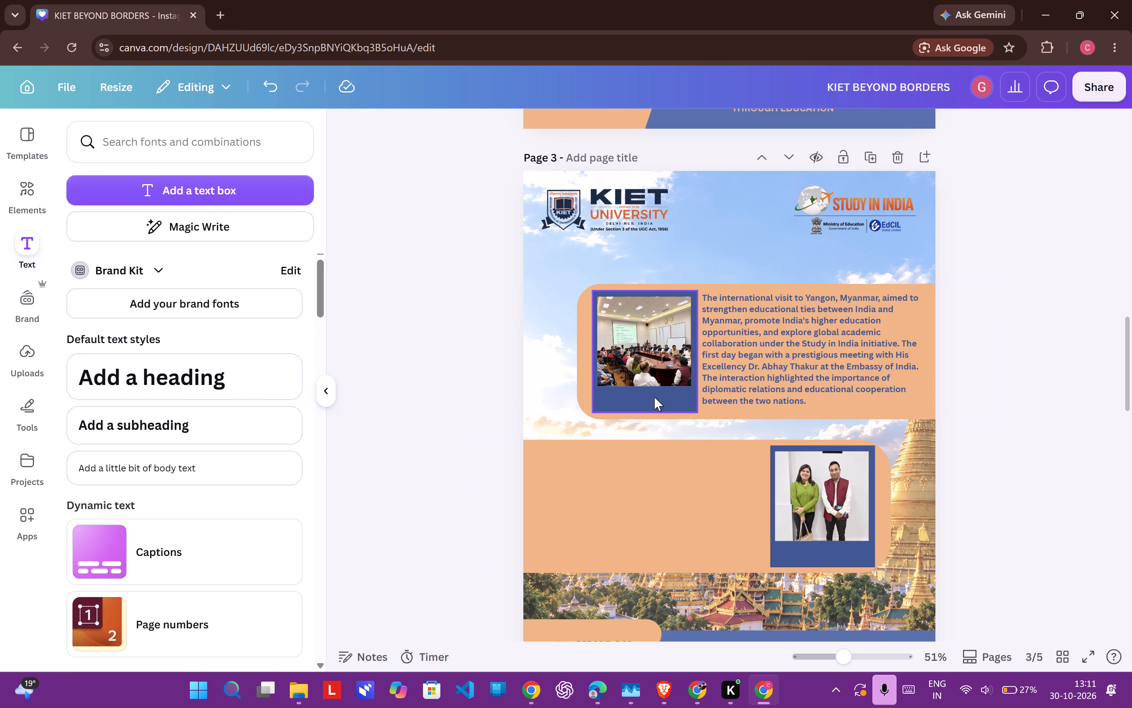
{"action": "left_click", "coordinate": [816, 318]}
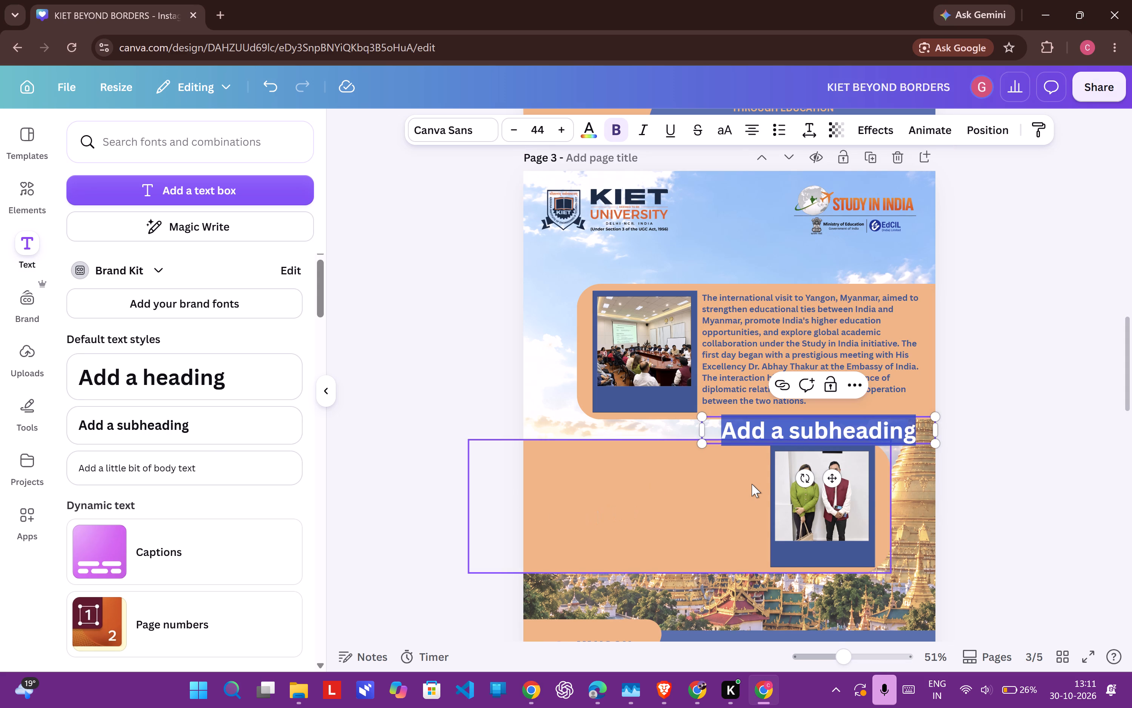
Replace the new subheading's placeholder with the copied paragraph about the discussion on Myanmar's educational history.
{"action": "key", "text": "ctrl+v"}
{"action": "left_click", "coordinate": [780, 539]}
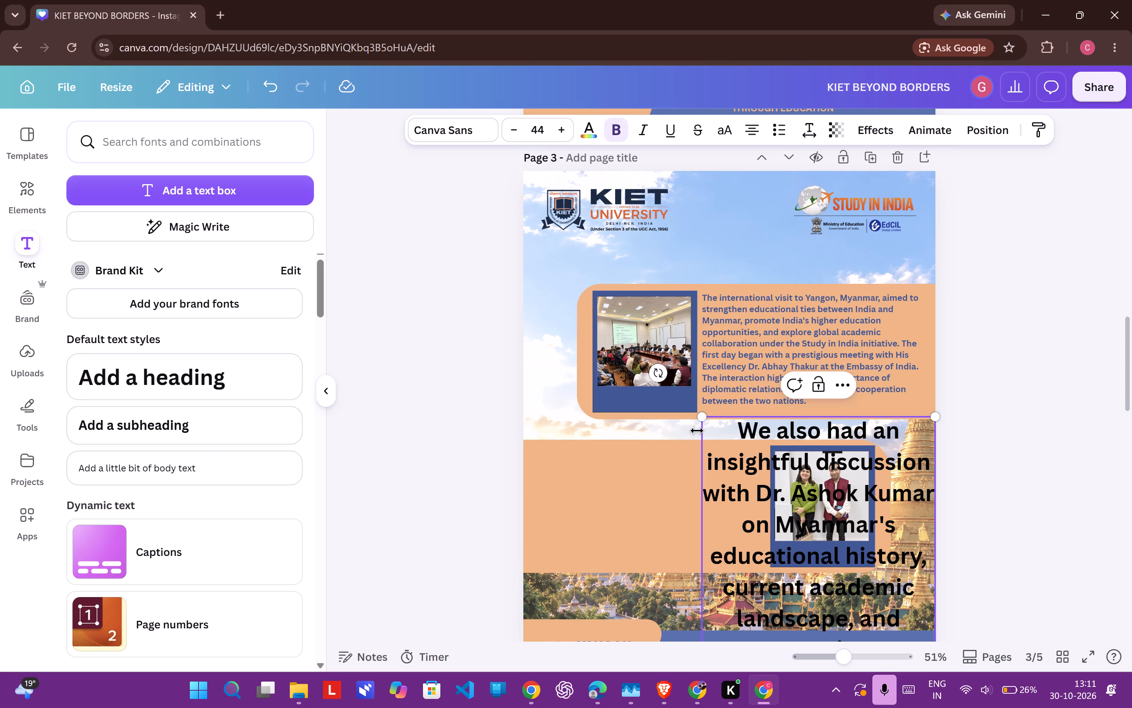
Scale the pasted discussion paragraph down to about font size 26.6 beside the two-person photo and widen its text box to about 693.
{"action": "left_click", "coordinate": [703, 422]}
{"action": "left_click_drag", "start_coordinate": [700, 415], "coordinate": [865, 526]}
{"action": "left_click_drag", "start_coordinate": [801, 597], "coordinate": [754, 560]}
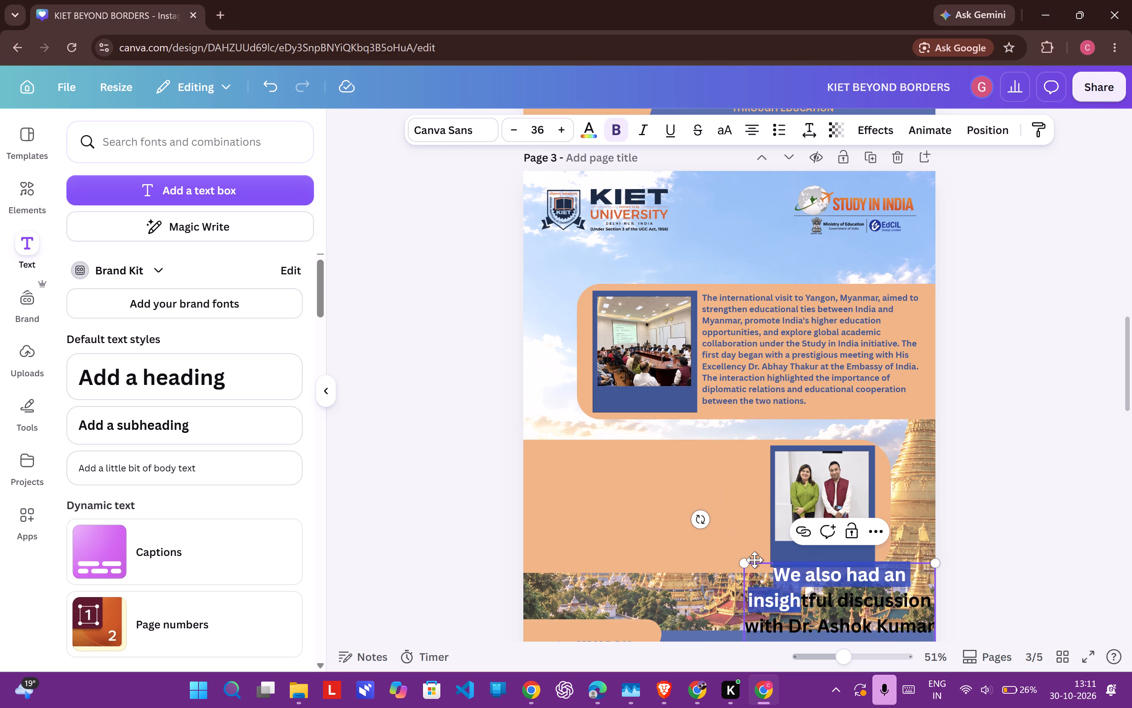
{"action": "left_click", "coordinate": [1094, 579]}
{"action": "left_click", "coordinate": [874, 615]}
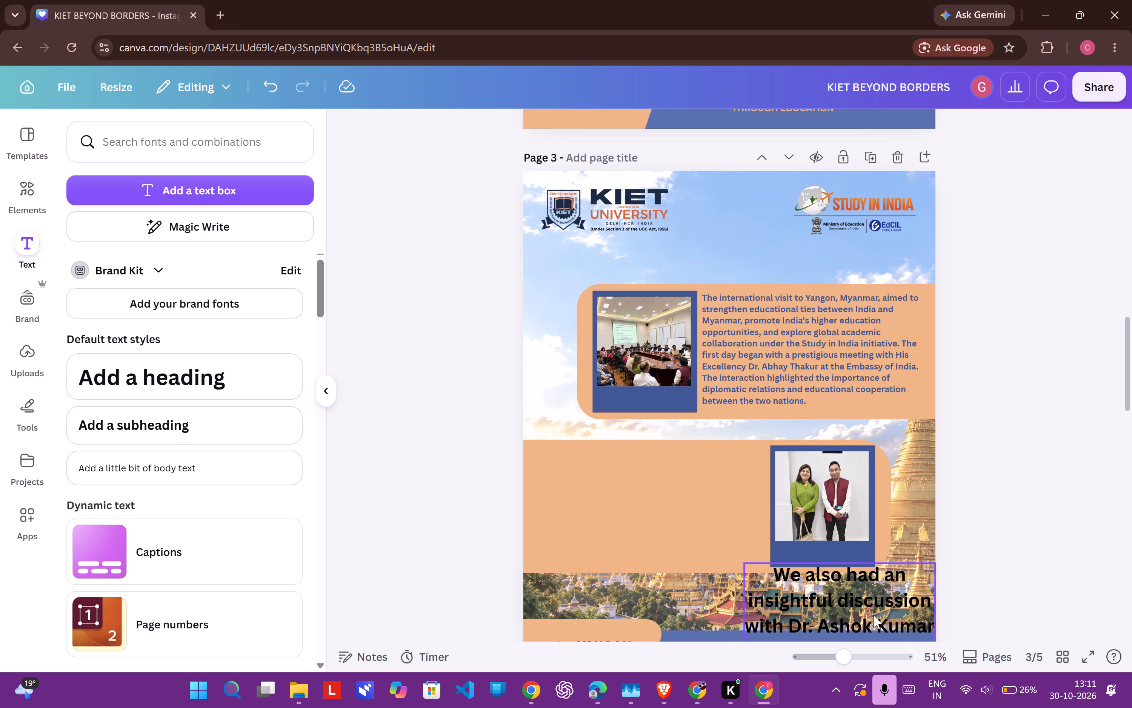
{"action": "left_click_drag", "start_coordinate": [874, 615], "coordinate": [700, 423]}
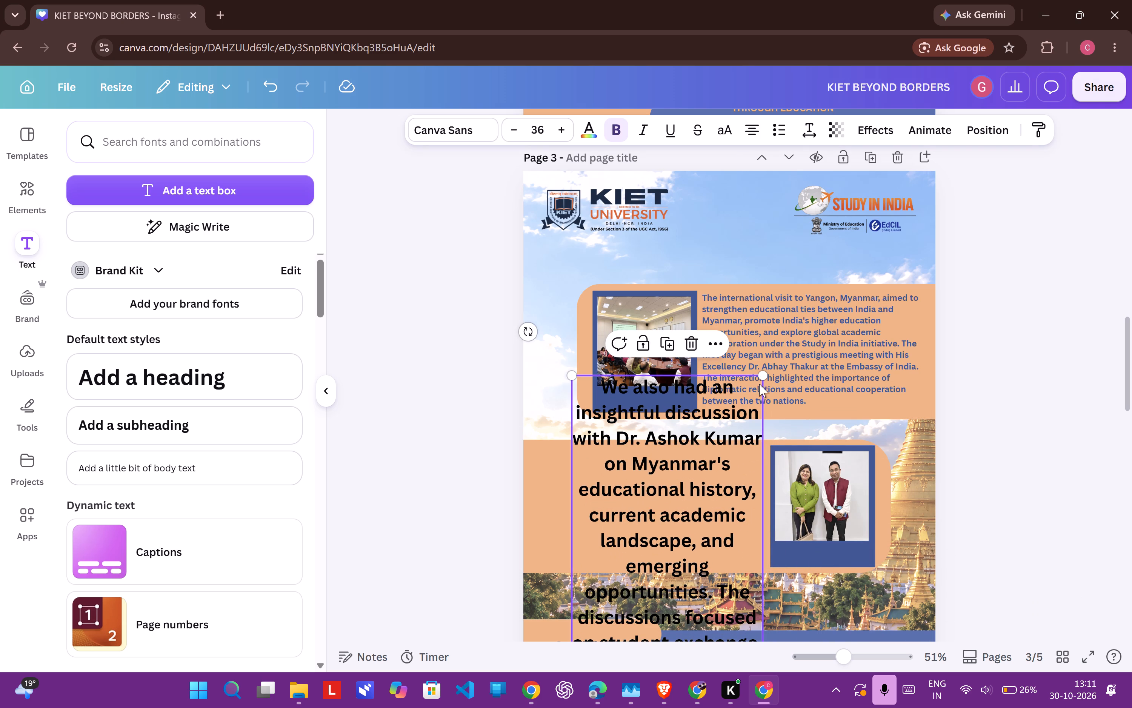
{"action": "left_click_drag", "start_coordinate": [760, 375], "coordinate": [649, 530]}
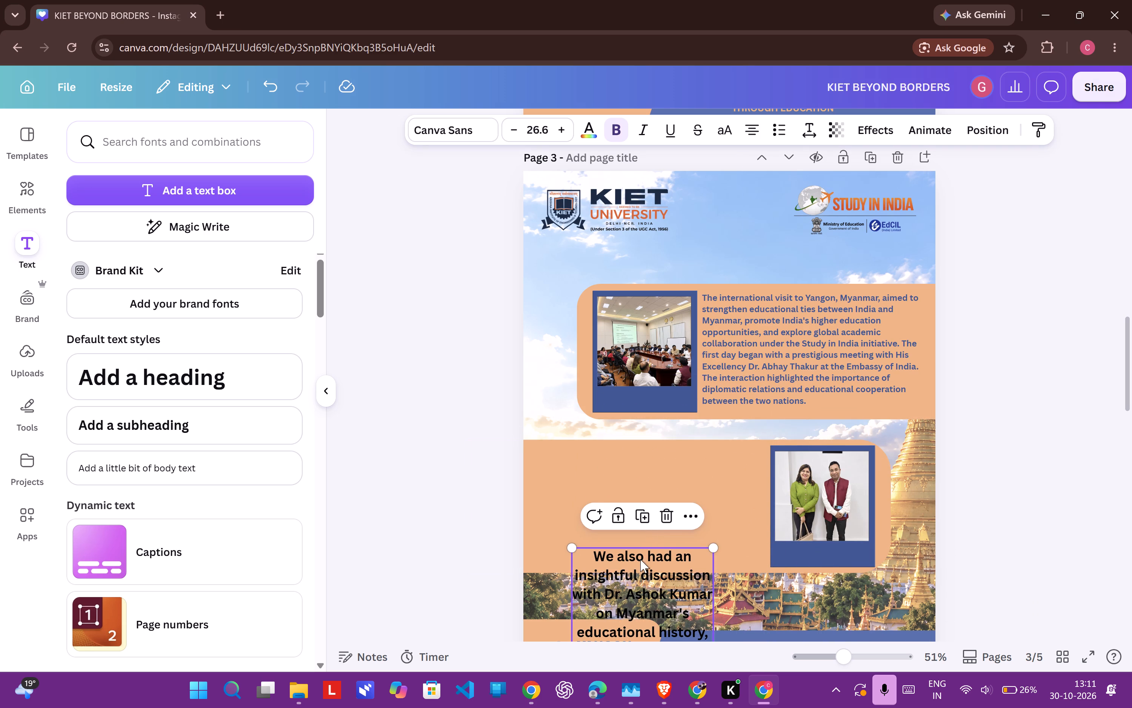
{"action": "left_click_drag", "start_coordinate": [640, 560], "coordinate": [624, 390]}
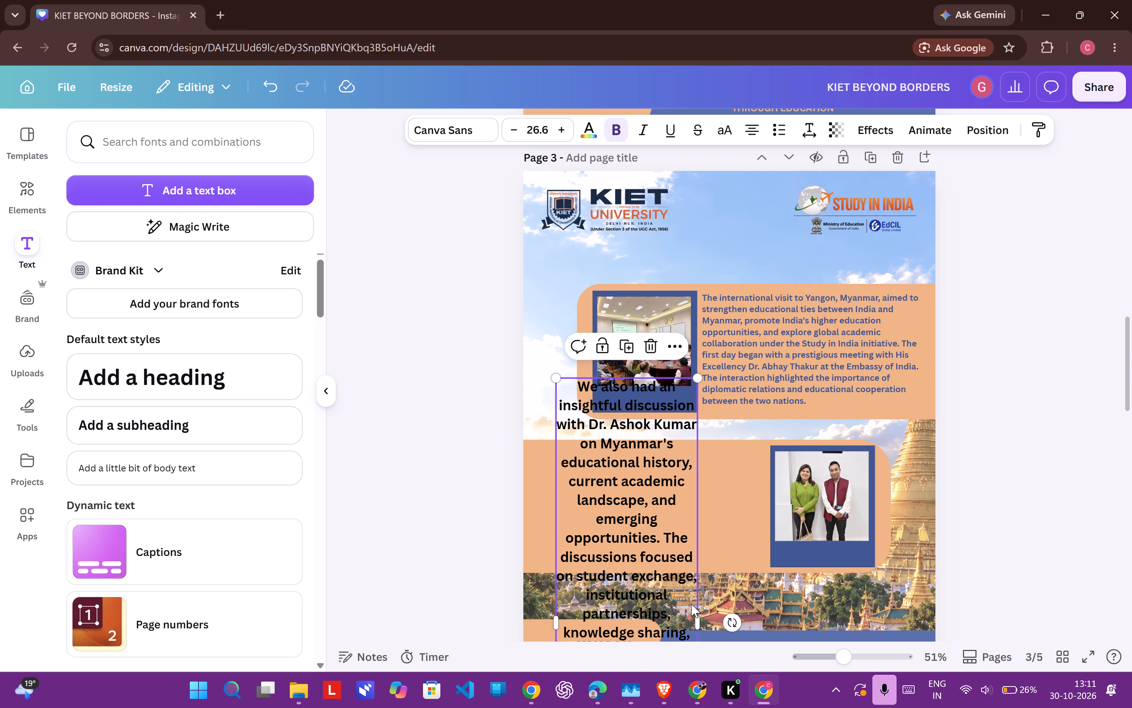
{"action": "left_click_drag", "start_coordinate": [699, 627], "coordinate": [834, 599]}
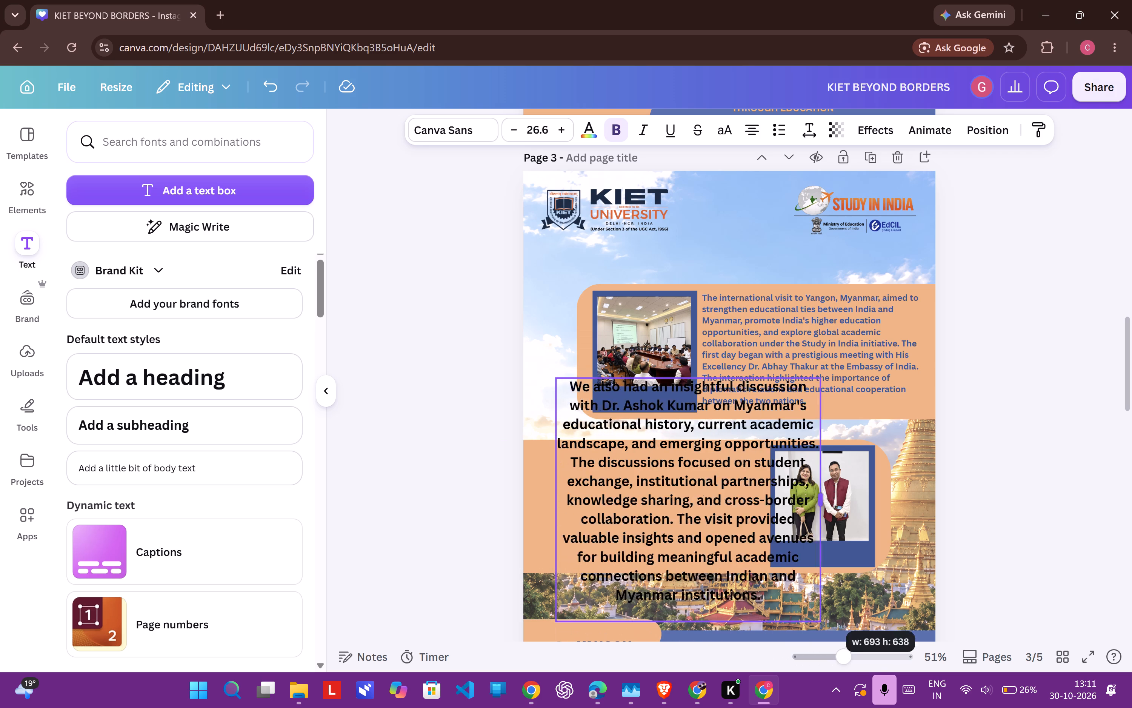
Widen the Part 2 text box, shrink it to about font size 18.9 and place it on the lower orange band.
{"action": "left_click_drag", "start_coordinate": [834, 599], "coordinate": [862, 582]}
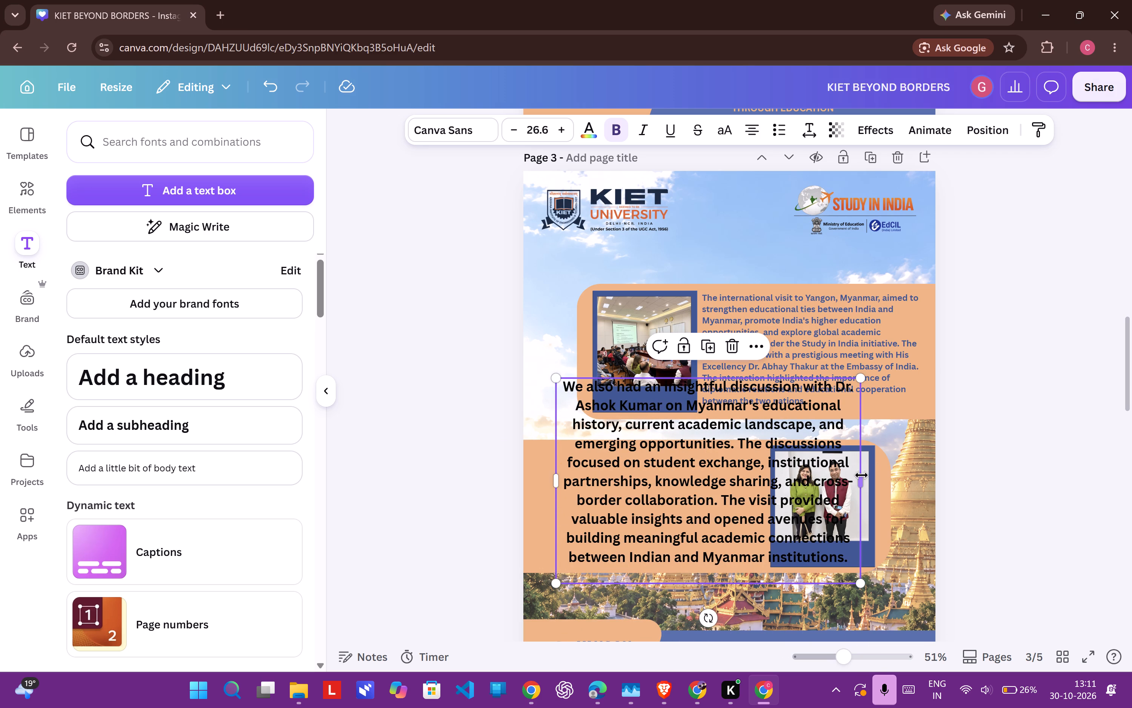
{"action": "left_click_drag", "start_coordinate": [861, 475], "coordinate": [933, 480]}
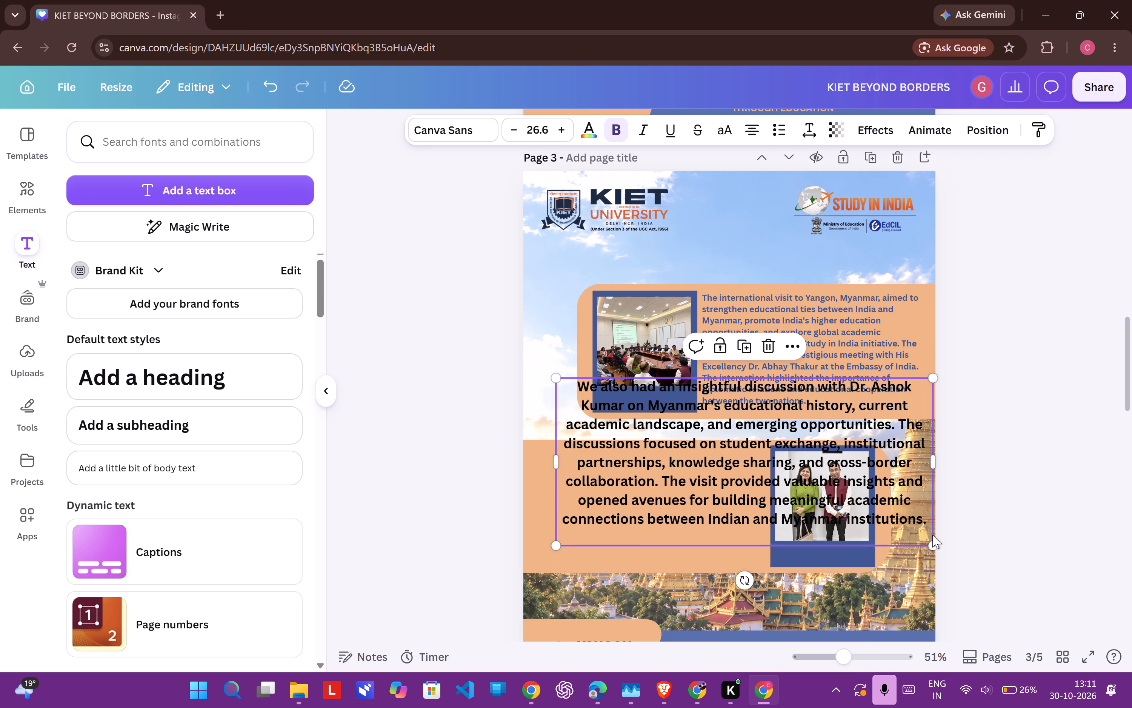
{"action": "left_click_drag", "start_coordinate": [934, 545], "coordinate": [823, 497]}
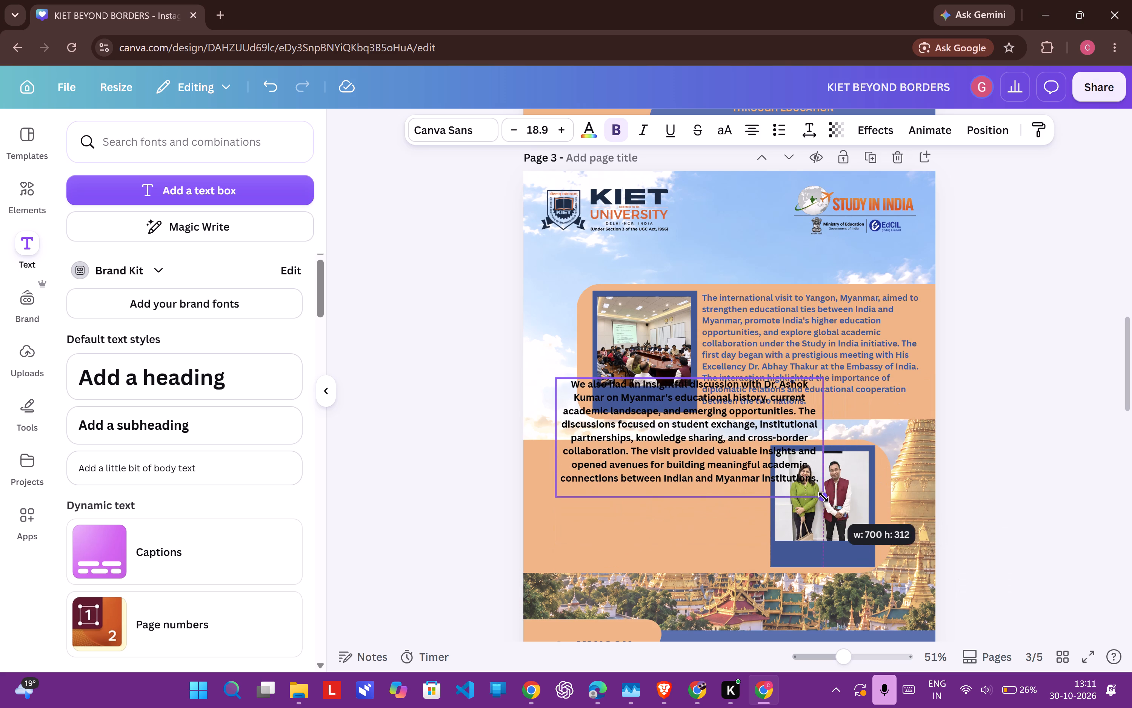
{"action": "left_click_drag", "start_coordinate": [712, 428], "coordinate": [680, 491]}
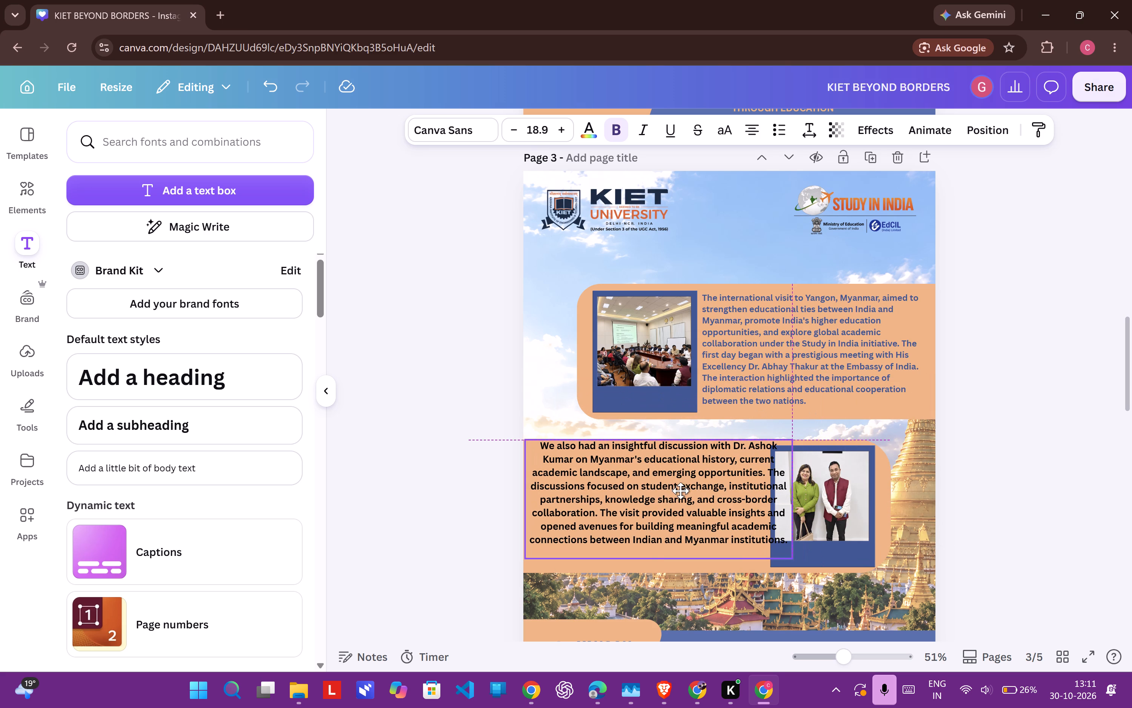
{"action": "left_click_drag", "start_coordinate": [680, 491], "coordinate": [677, 496]}
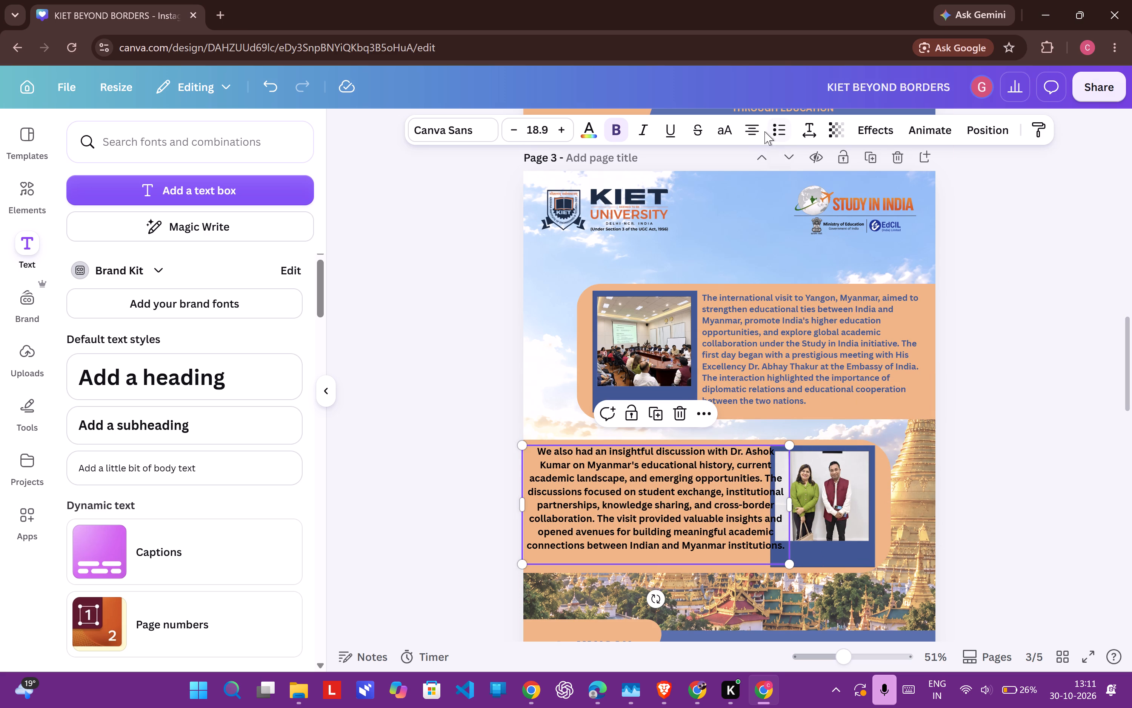
Left-align the Part 2 paragraph on the lower orange band.
{"action": "left_click", "coordinate": [757, 132]}
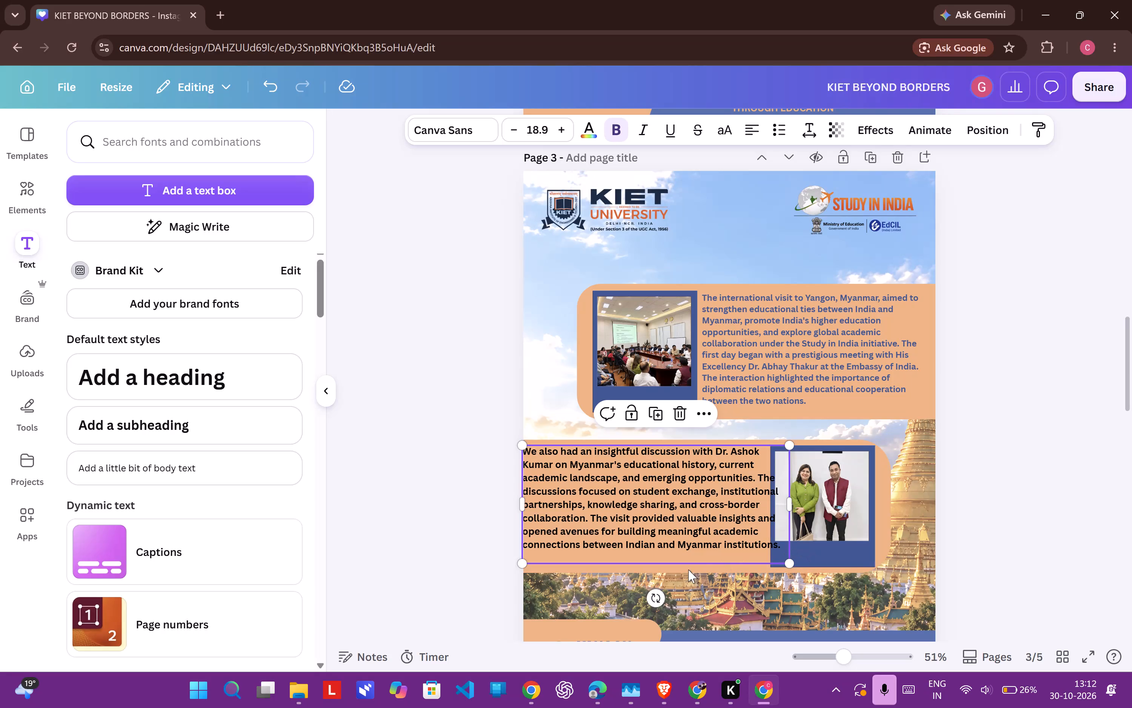
{"action": "left_click", "coordinate": [1021, 520]}
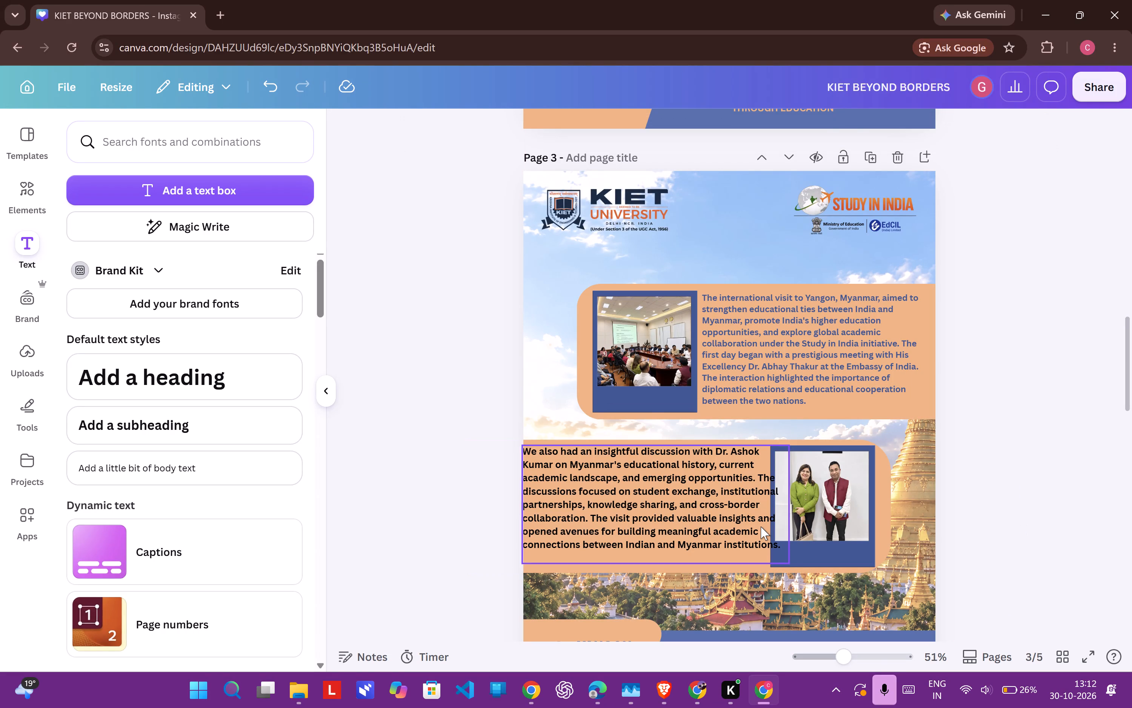
Shrink the Part 2 paragraph to about font size 17 and inset it from the page edge so it fits beside the two-person photo.
{"action": "left_click", "coordinate": [761, 526]}
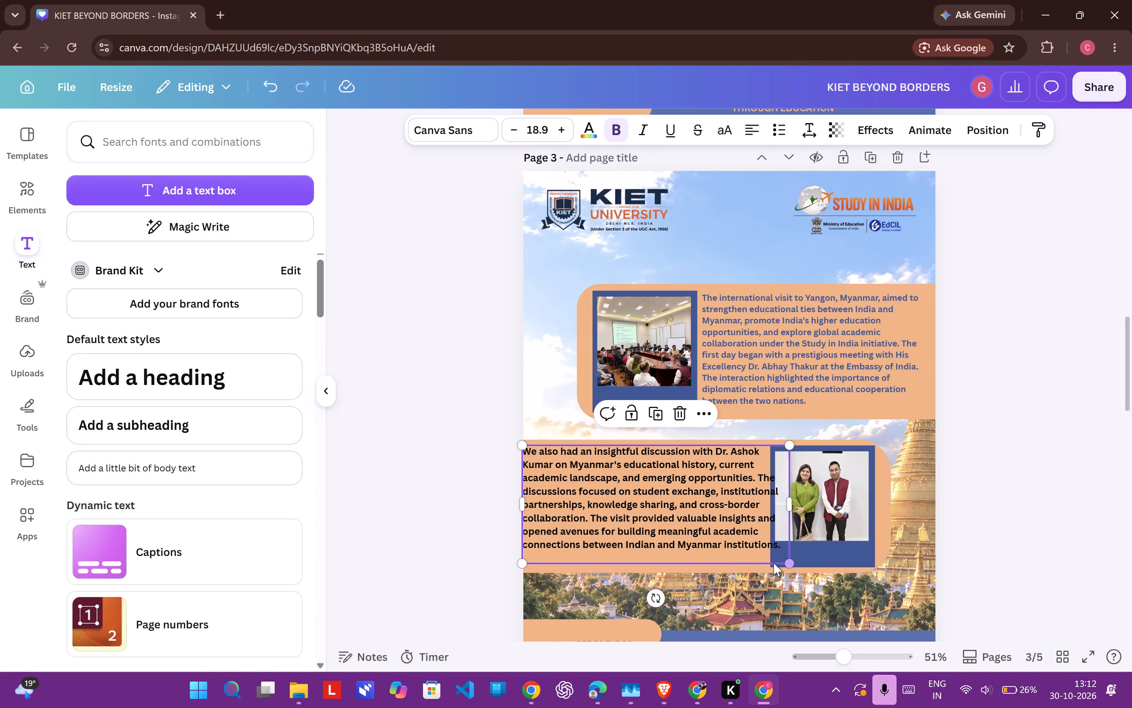
{"action": "left_click_drag", "start_coordinate": [786, 563], "coordinate": [763, 569]}
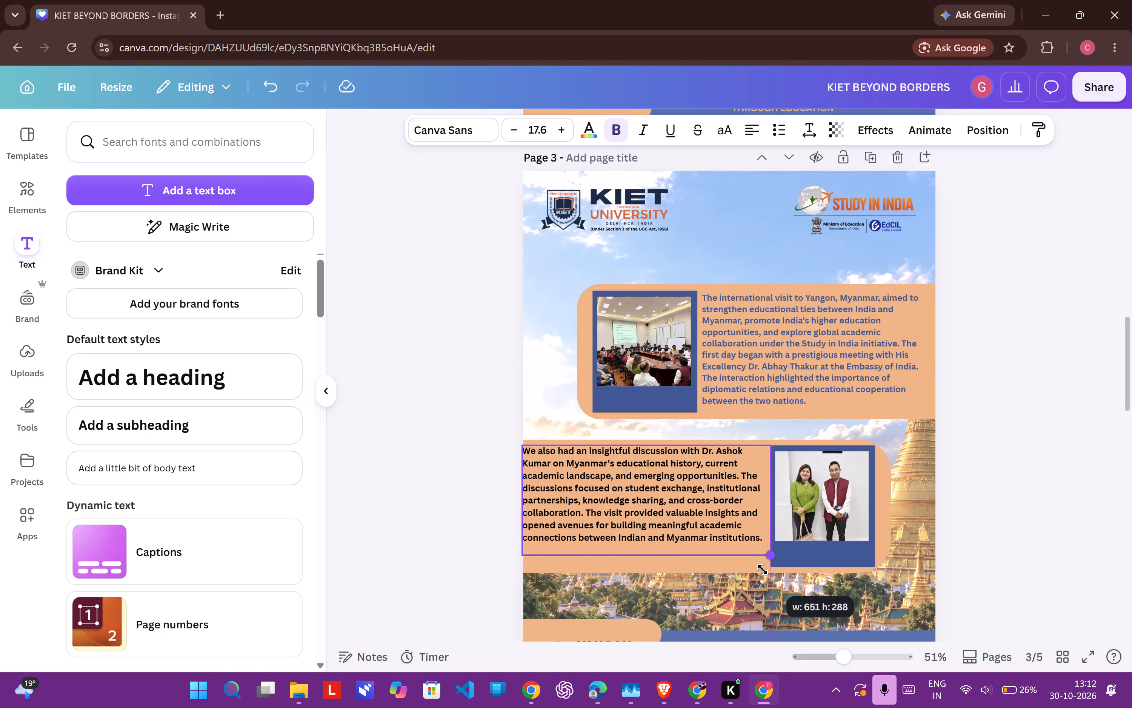
{"action": "left_click_drag", "start_coordinate": [763, 569], "coordinate": [765, 571]}
{"action": "left_click", "coordinate": [997, 470]}
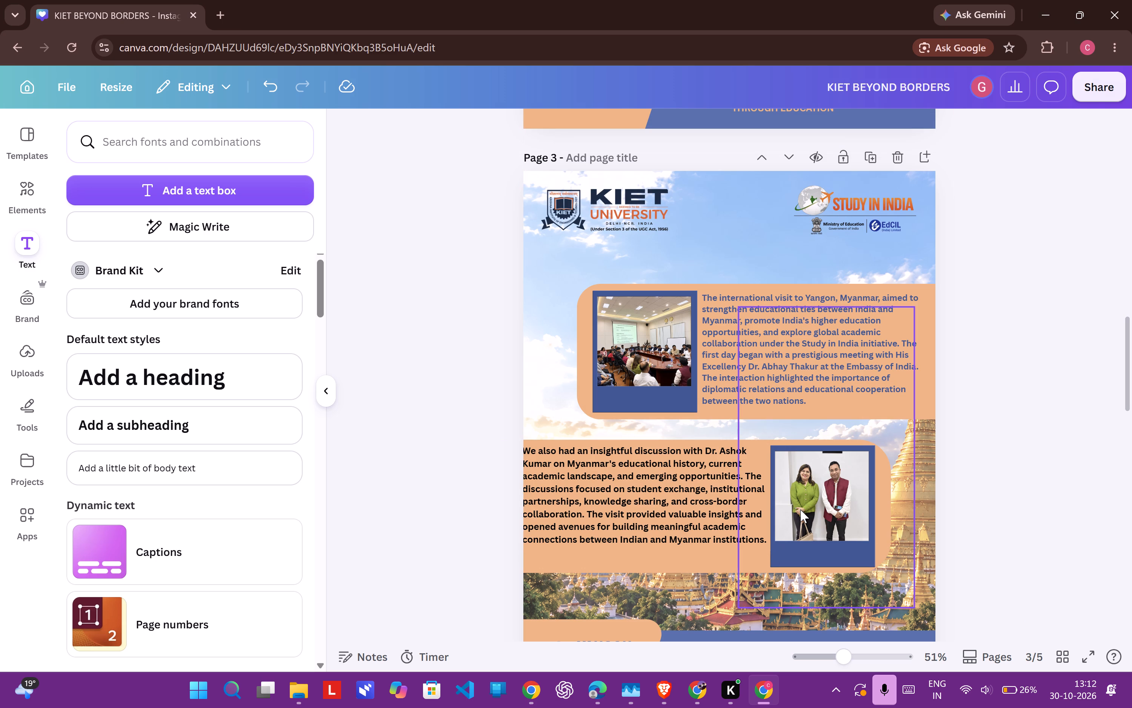
{"action": "left_click", "coordinate": [687, 572]}
{"action": "left_click", "coordinate": [687, 572]}
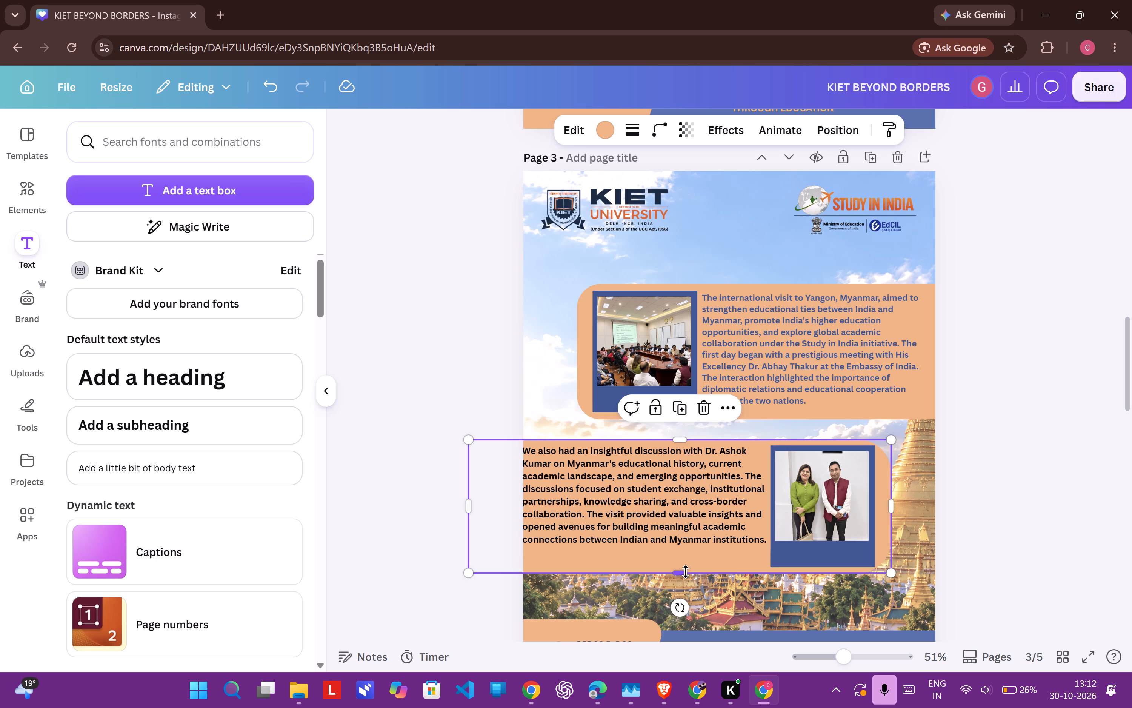
{"action": "left_click_drag", "start_coordinate": [626, 556], "coordinate": [635, 556]}
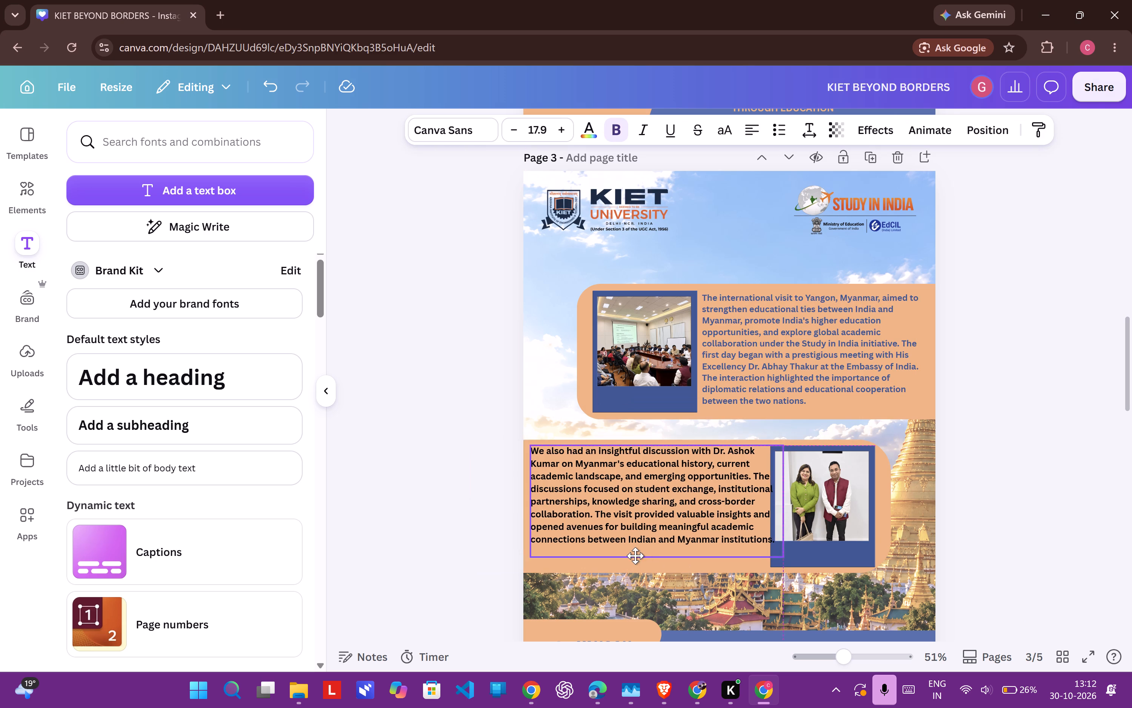
{"action": "left_click_drag", "start_coordinate": [635, 556], "coordinate": [634, 561]}
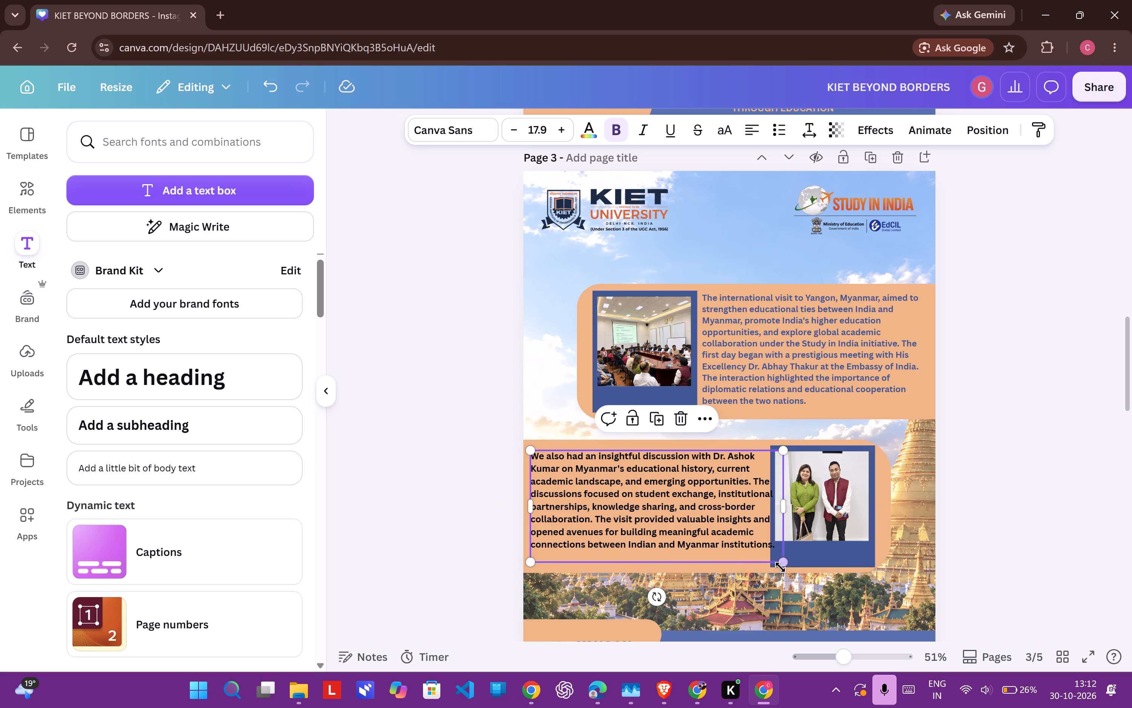
{"action": "left_click_drag", "start_coordinate": [780, 567], "coordinate": [769, 568]}
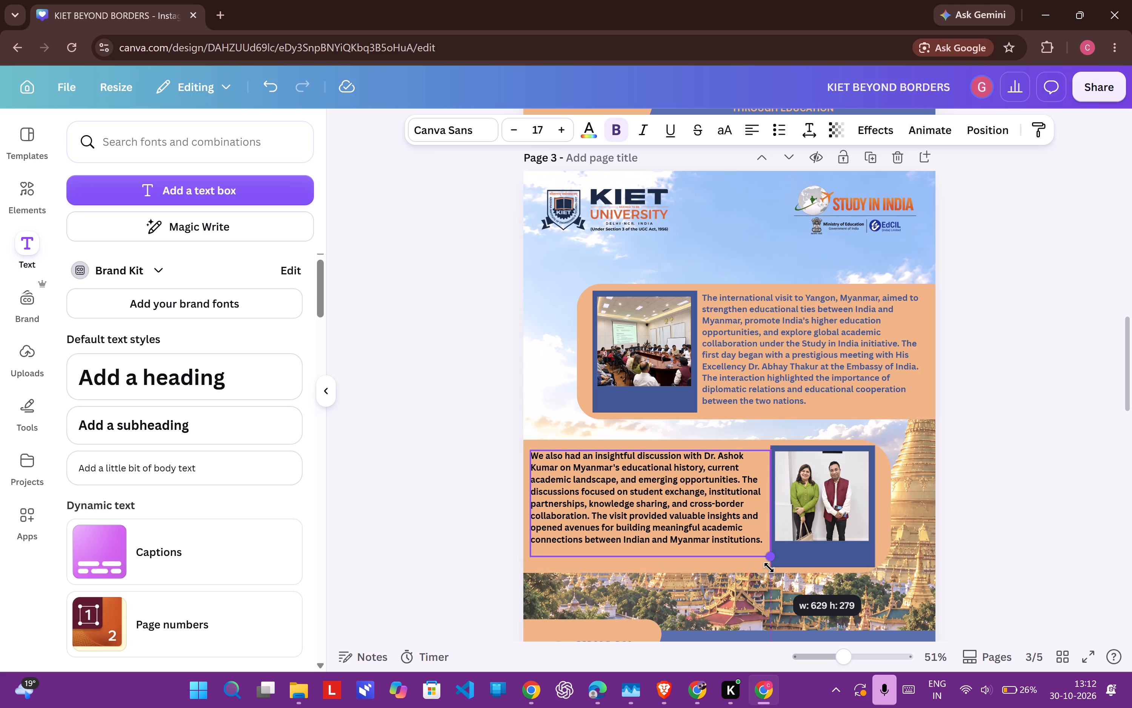
{"action": "left_click_drag", "start_coordinate": [769, 568], "coordinate": [760, 569]}
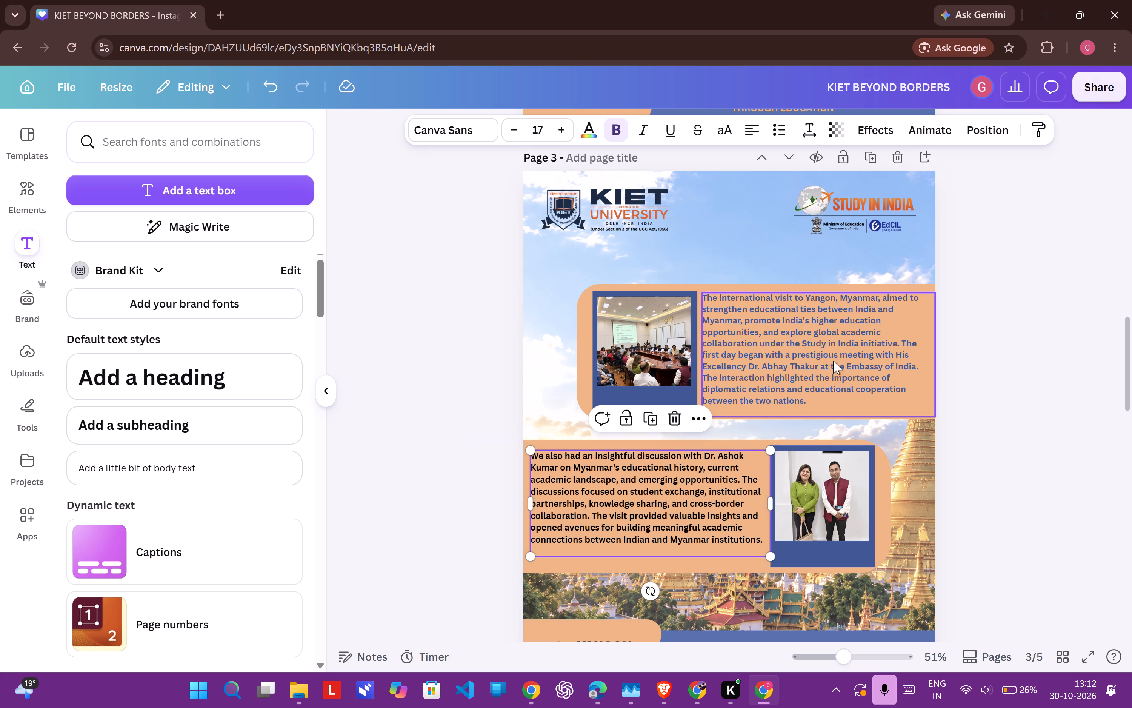
Set the Part 2 paragraph's font size to 16.6 to match the Part 1 paragraph.
{"action": "left_click", "coordinate": [853, 355]}
{"action": "left_click", "coordinate": [681, 524]}
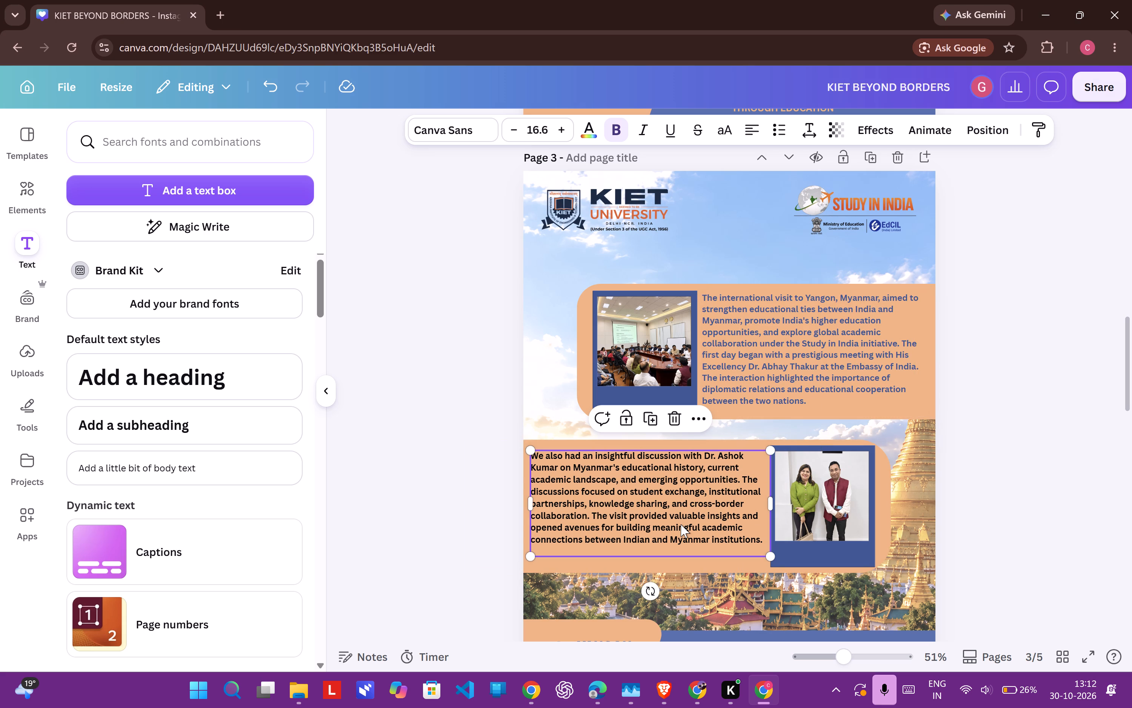
{"action": "left_click", "coordinate": [540, 128]}
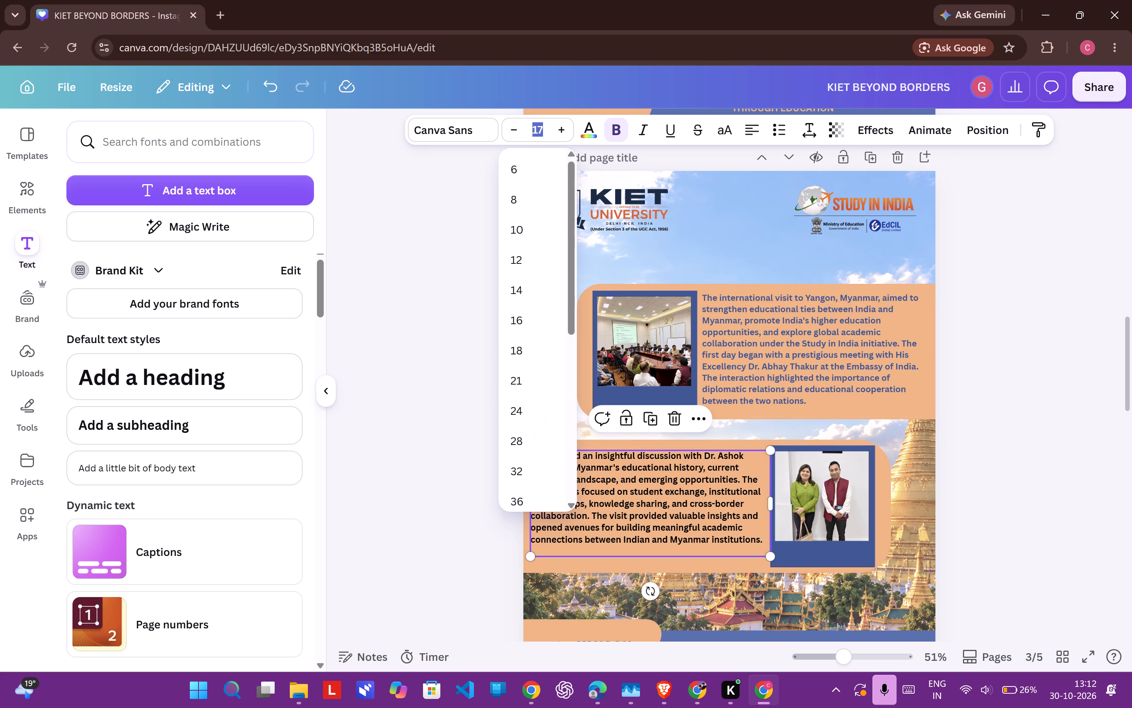
{"action": "type", "text": "16."}
{"action": "key", "text": "6"}
{"action": "key", "text": "Return"}
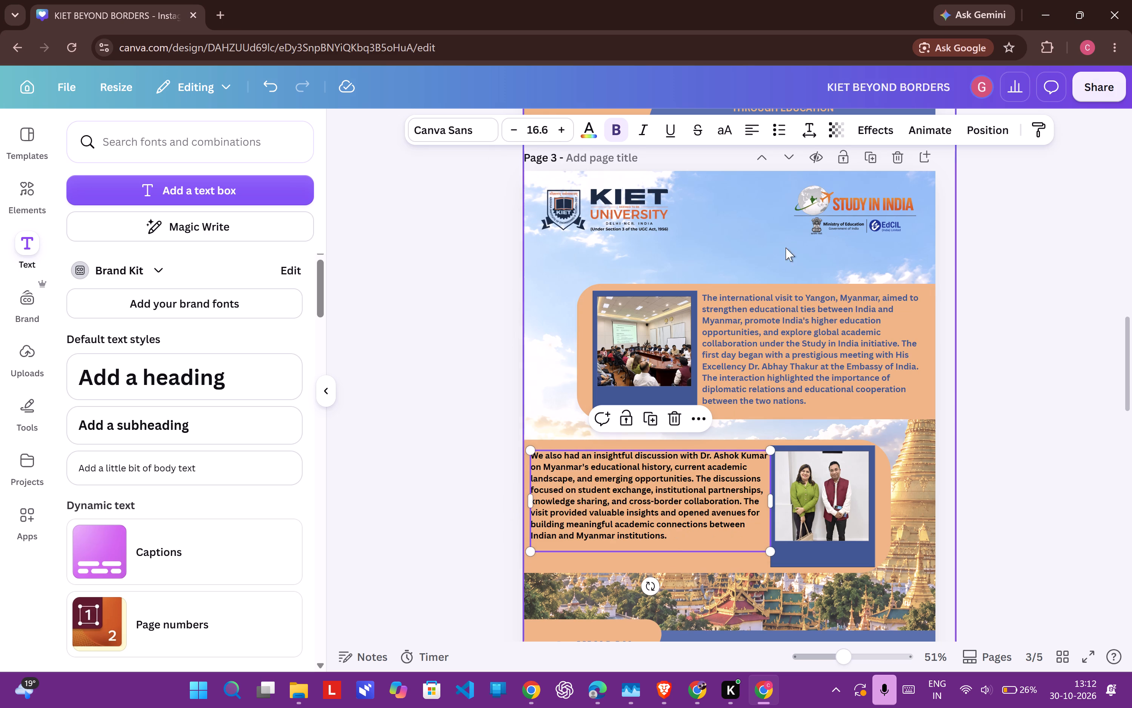
{"action": "left_click", "coordinate": [1018, 381]}
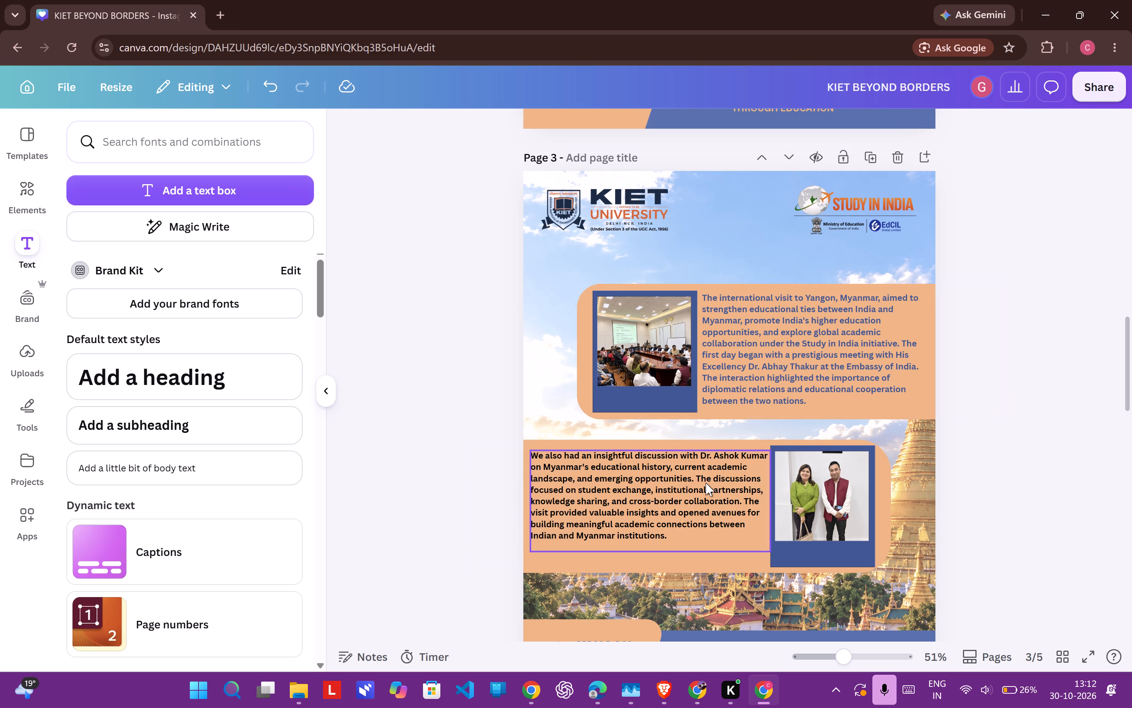
Recolour all the Part 2 paragraph text with the Brand Kit's first dark blue.
{"action": "left_click", "coordinate": [706, 483]}
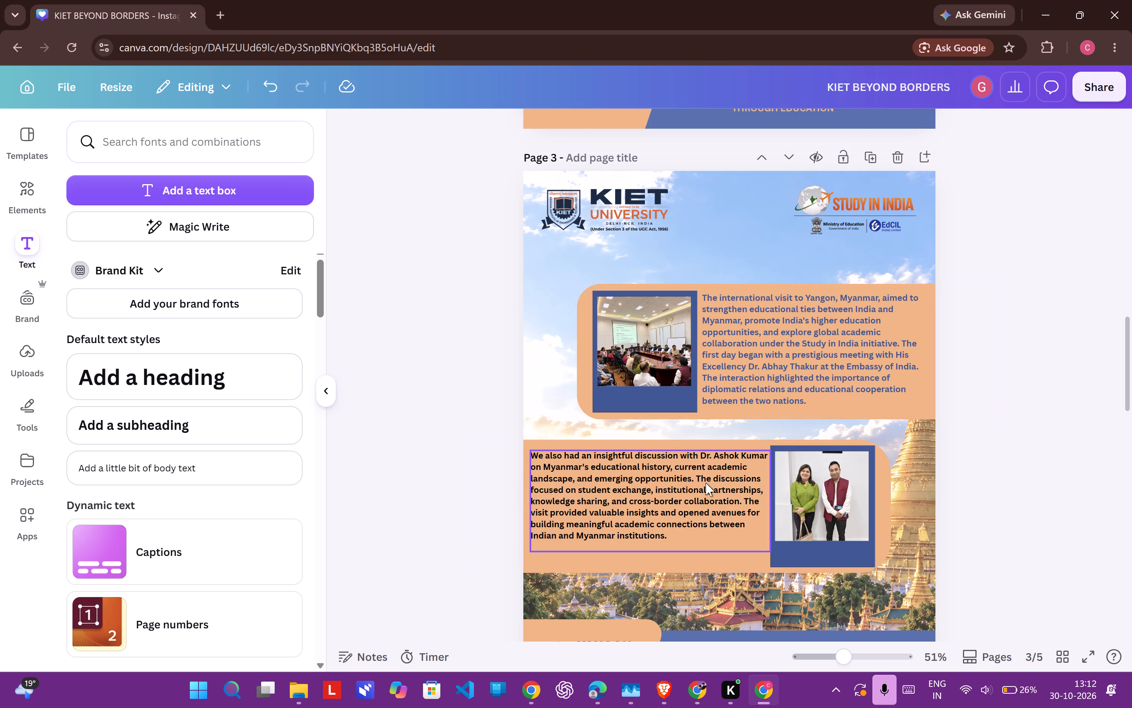
{"action": "triple_click", "coordinate": [706, 483]}
{"action": "left_click", "coordinate": [706, 483]}
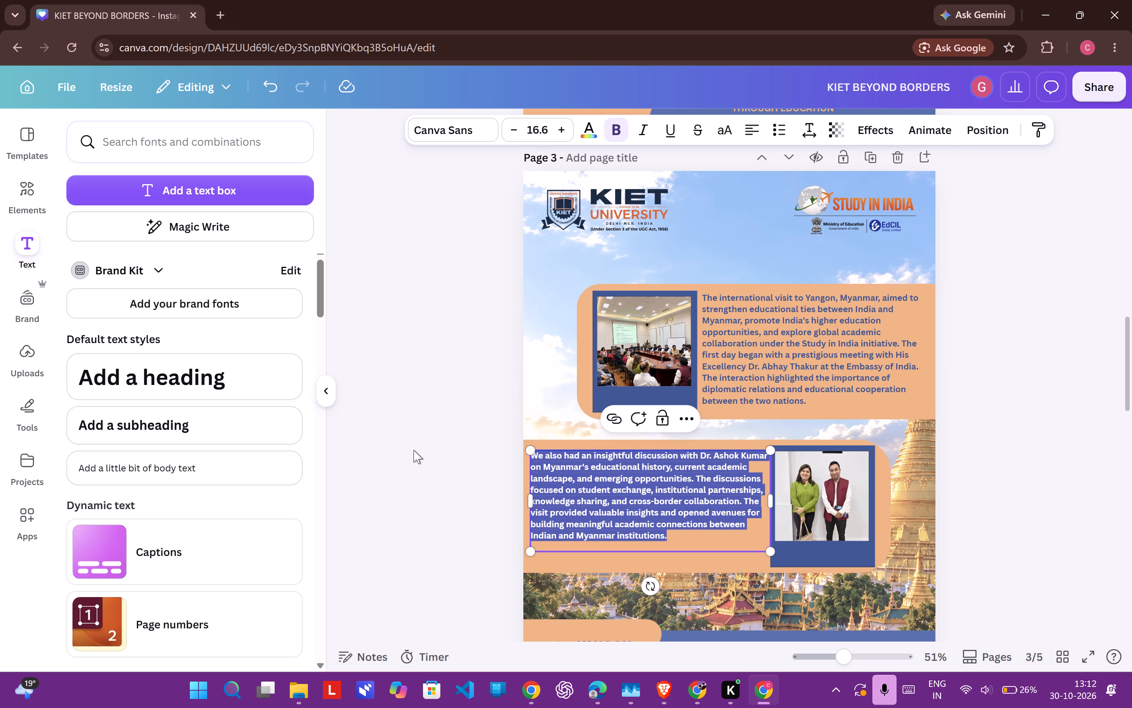
{"action": "left_click", "coordinate": [586, 127]}
{"action": "left_click", "coordinate": [91, 386]}
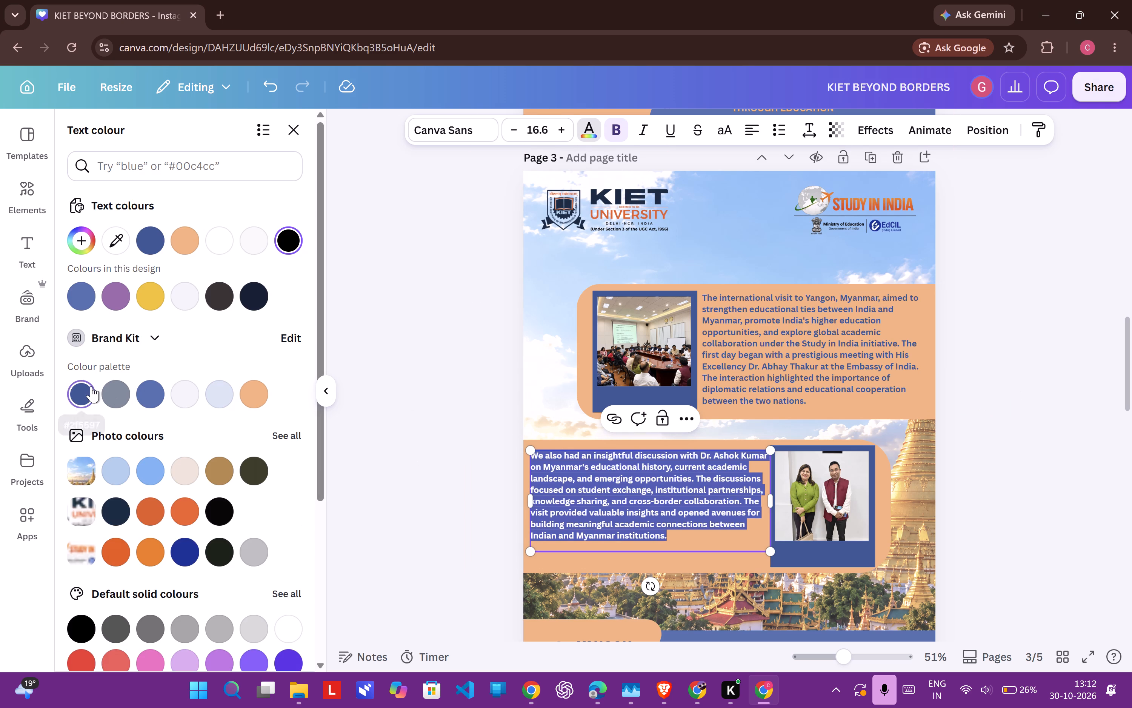
{"action": "left_click", "coordinate": [421, 432]}
{"action": "left_click", "coordinate": [421, 432]}
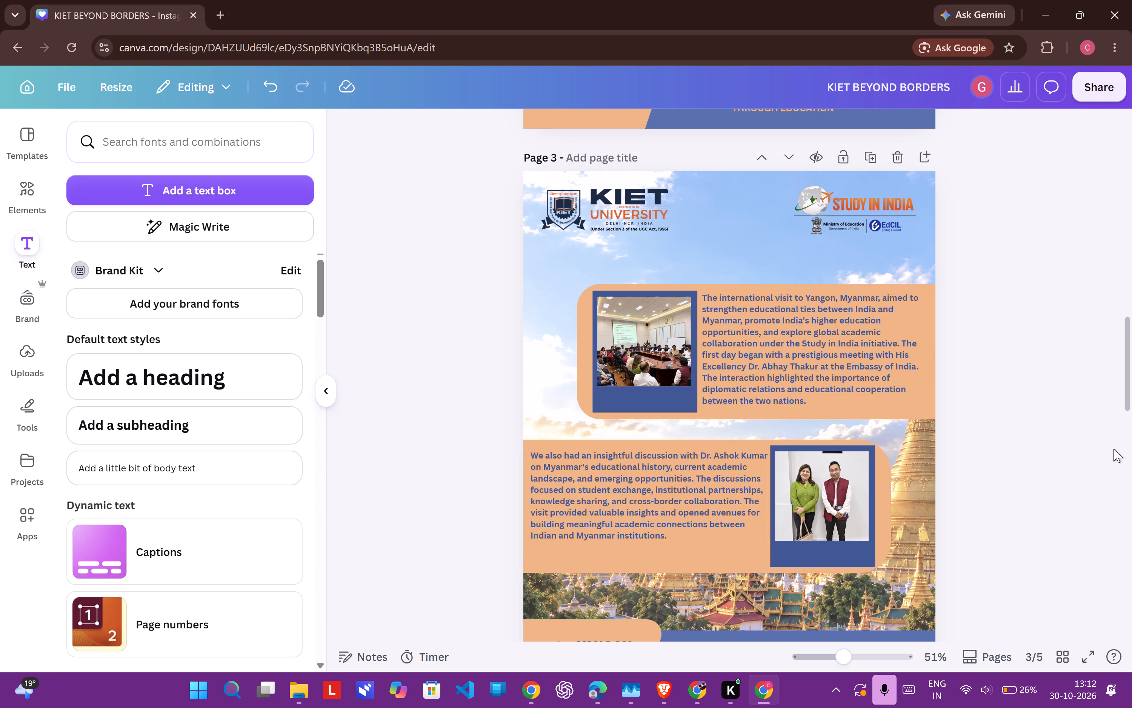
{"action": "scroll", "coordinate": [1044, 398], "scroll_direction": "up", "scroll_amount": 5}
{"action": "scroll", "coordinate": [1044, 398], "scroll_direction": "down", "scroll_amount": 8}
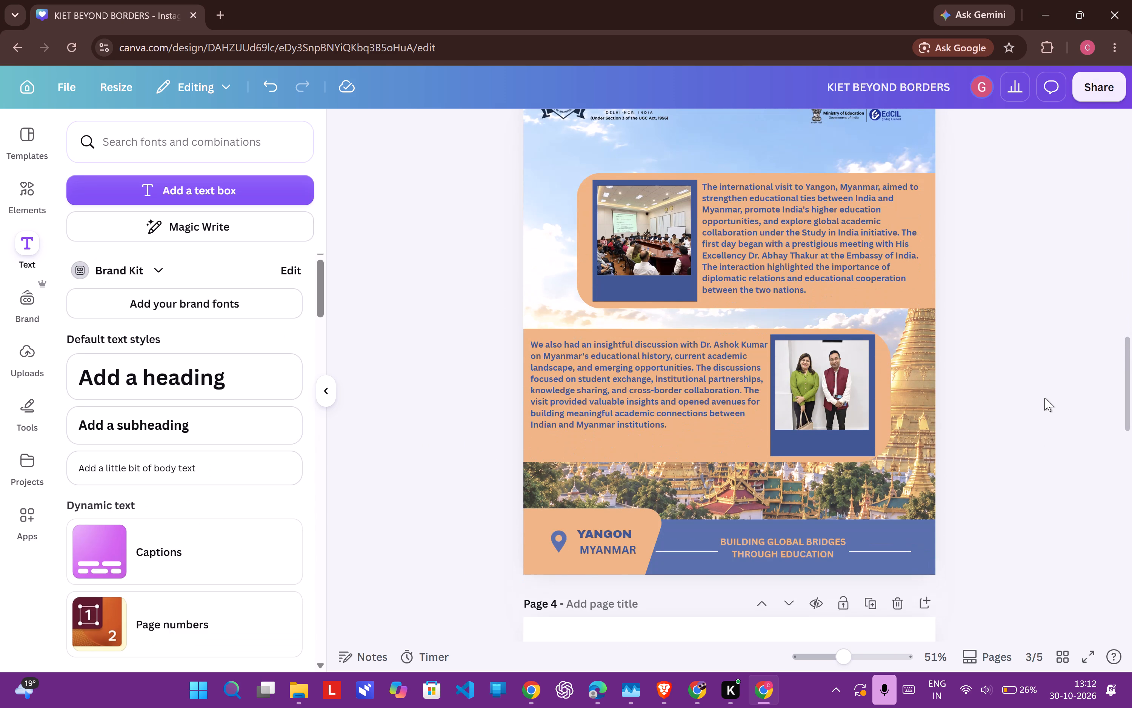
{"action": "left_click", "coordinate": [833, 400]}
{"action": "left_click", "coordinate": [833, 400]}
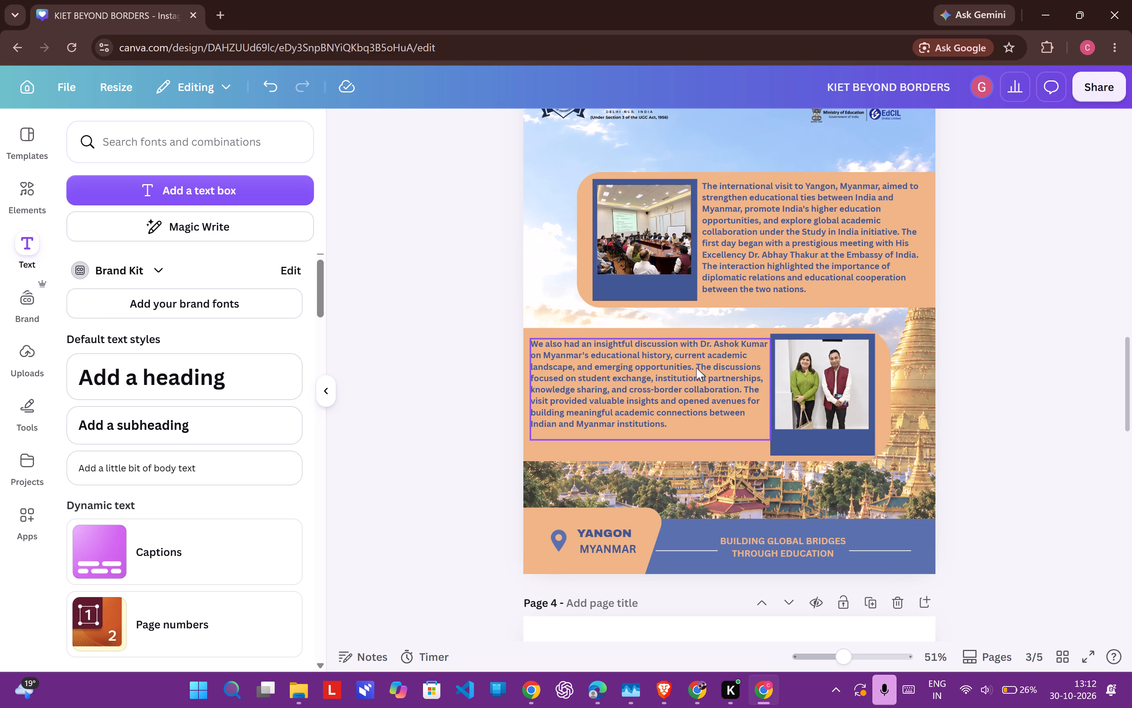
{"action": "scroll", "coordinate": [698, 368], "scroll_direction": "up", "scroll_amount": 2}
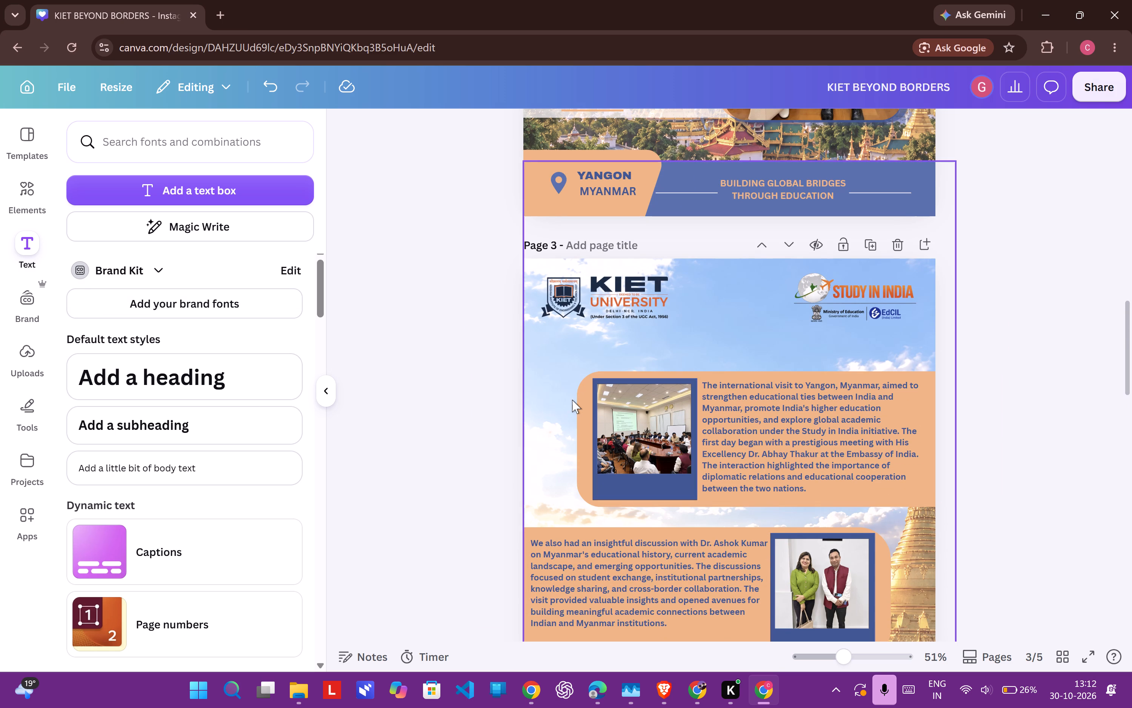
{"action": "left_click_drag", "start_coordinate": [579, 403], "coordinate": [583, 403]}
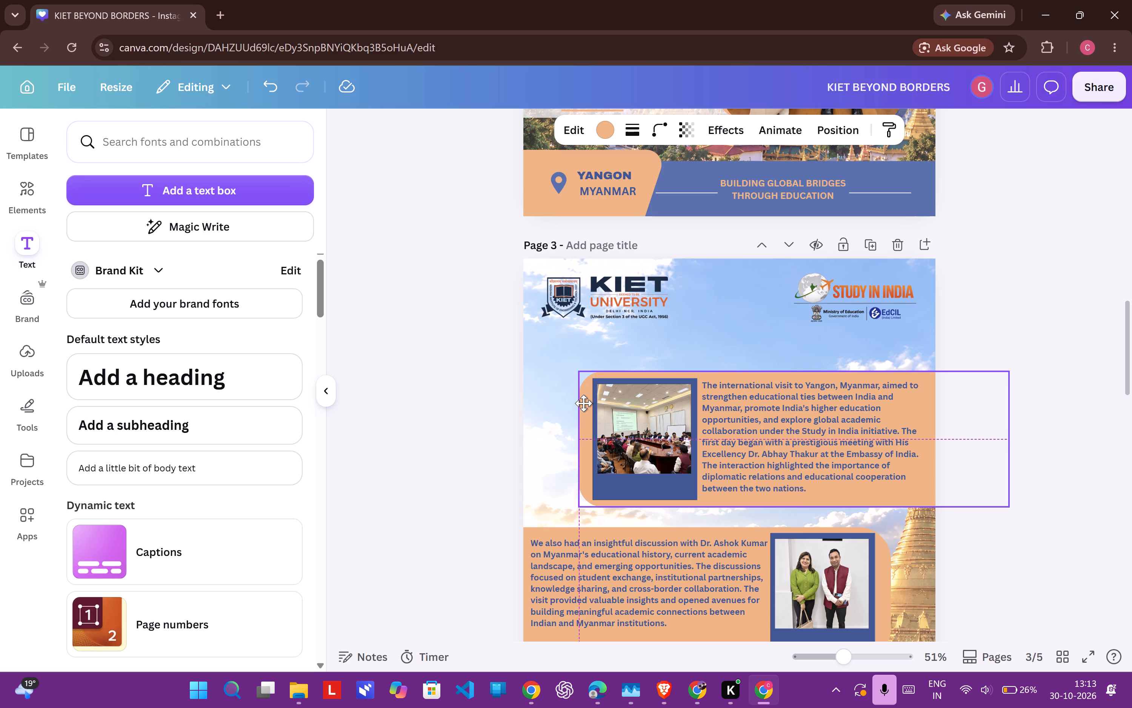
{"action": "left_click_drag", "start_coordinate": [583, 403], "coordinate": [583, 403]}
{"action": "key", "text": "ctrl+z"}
Nudge the upper orange band slightly right behind the meeting photo, keeping its vertical position.
{"action": "left_click", "coordinate": [586, 404]}
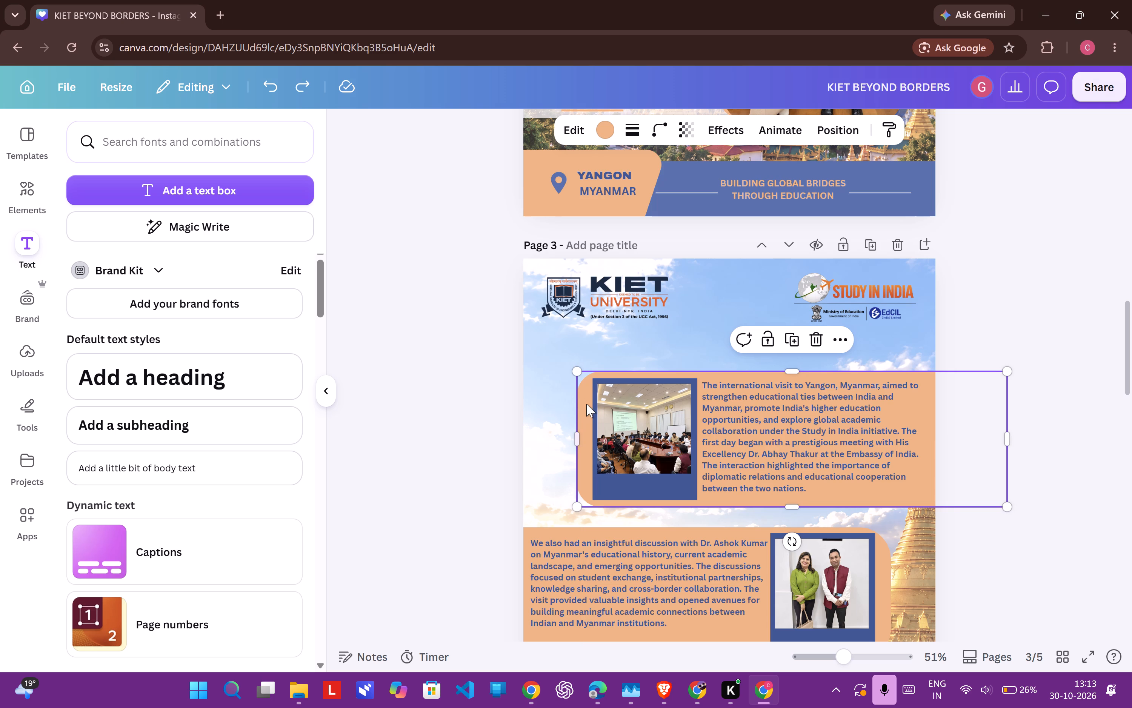
{"action": "left_click_drag", "start_coordinate": [586, 401], "coordinate": [592, 401]}
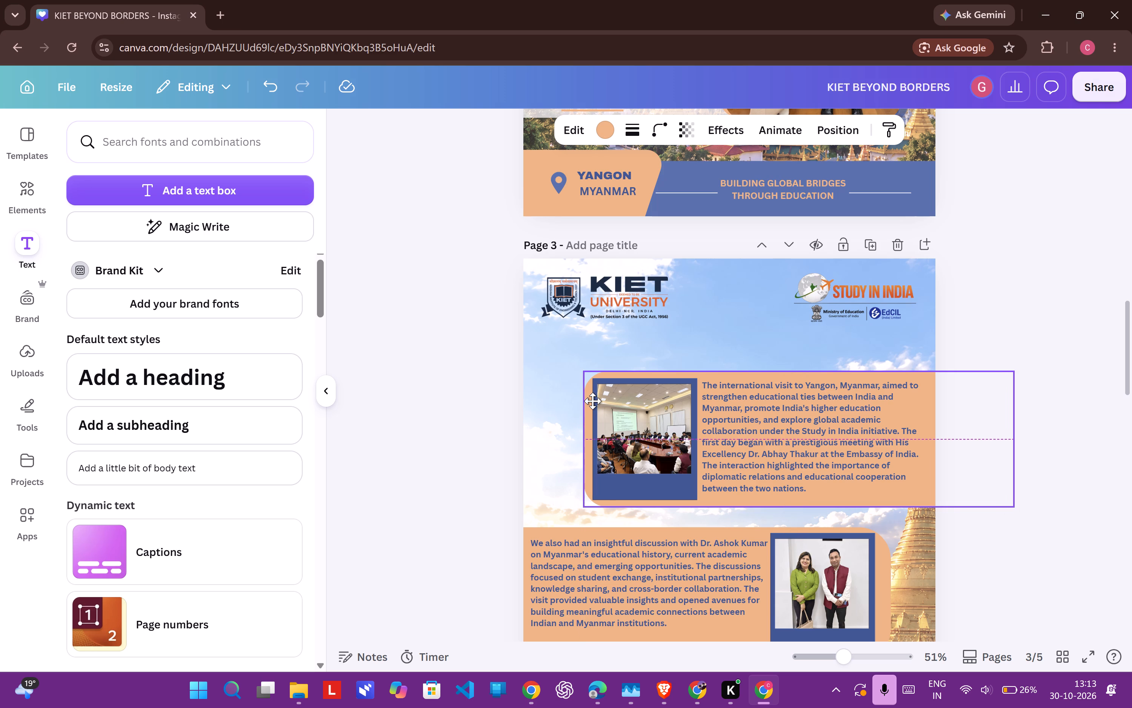
{"action": "left_click_drag", "start_coordinate": [592, 401], "coordinate": [589, 401]}
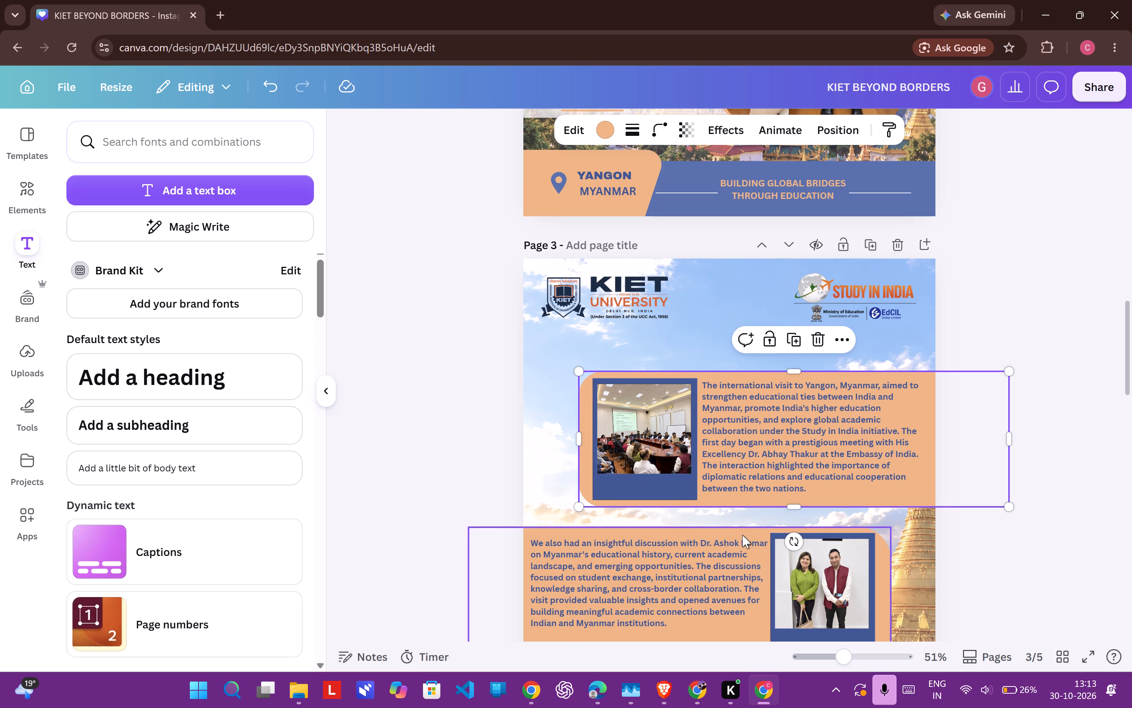
{"action": "left_click", "coordinate": [909, 483]}
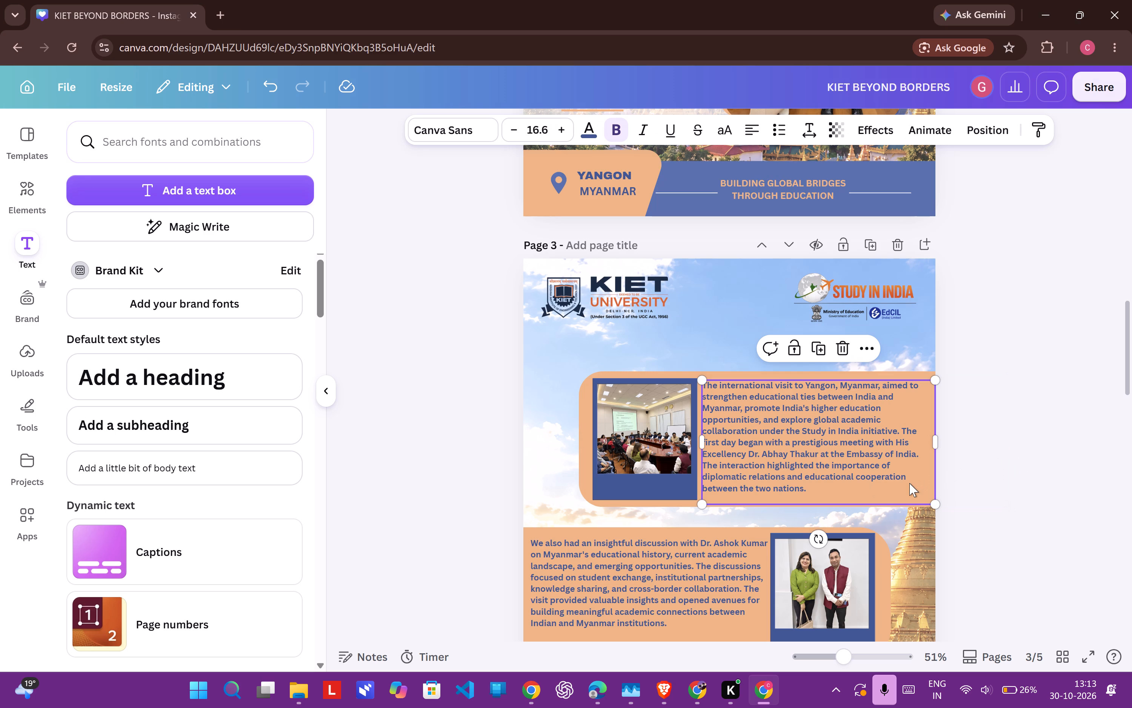
{"action": "left_click", "coordinate": [909, 483]}
{"action": "left_click", "coordinate": [961, 491]}
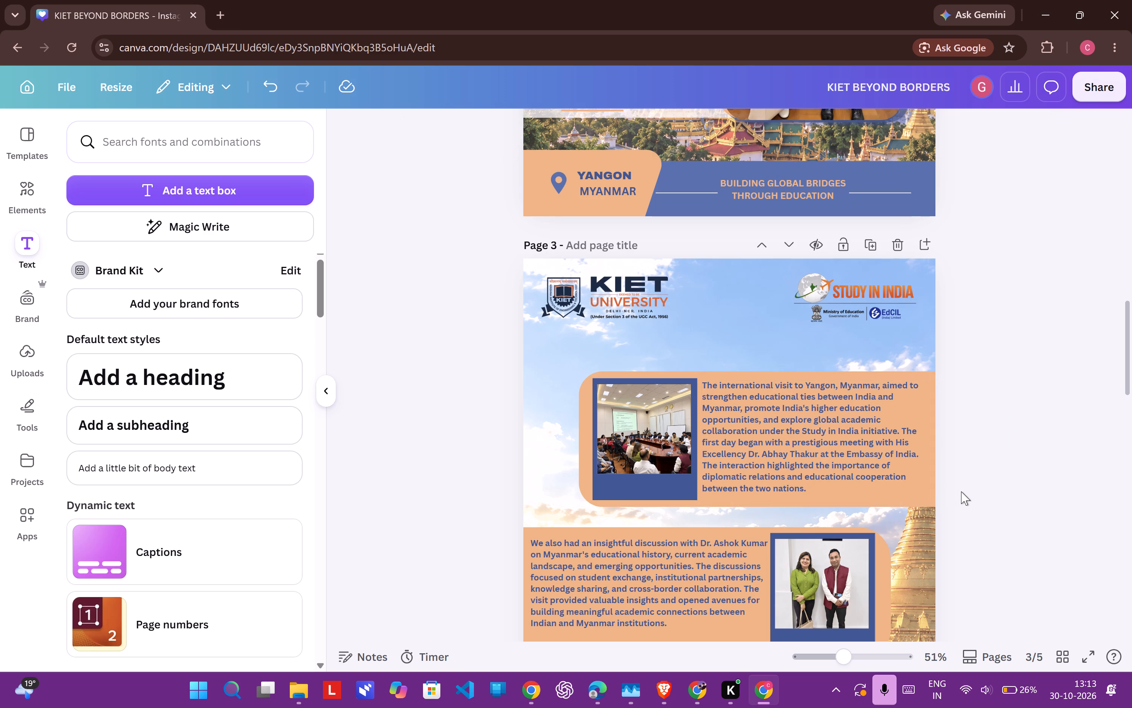
Select both orange bands together with their photos and paragraphs on page 3 and group them.
{"action": "left_click_drag", "start_coordinate": [961, 491], "coordinate": [897, 479]}
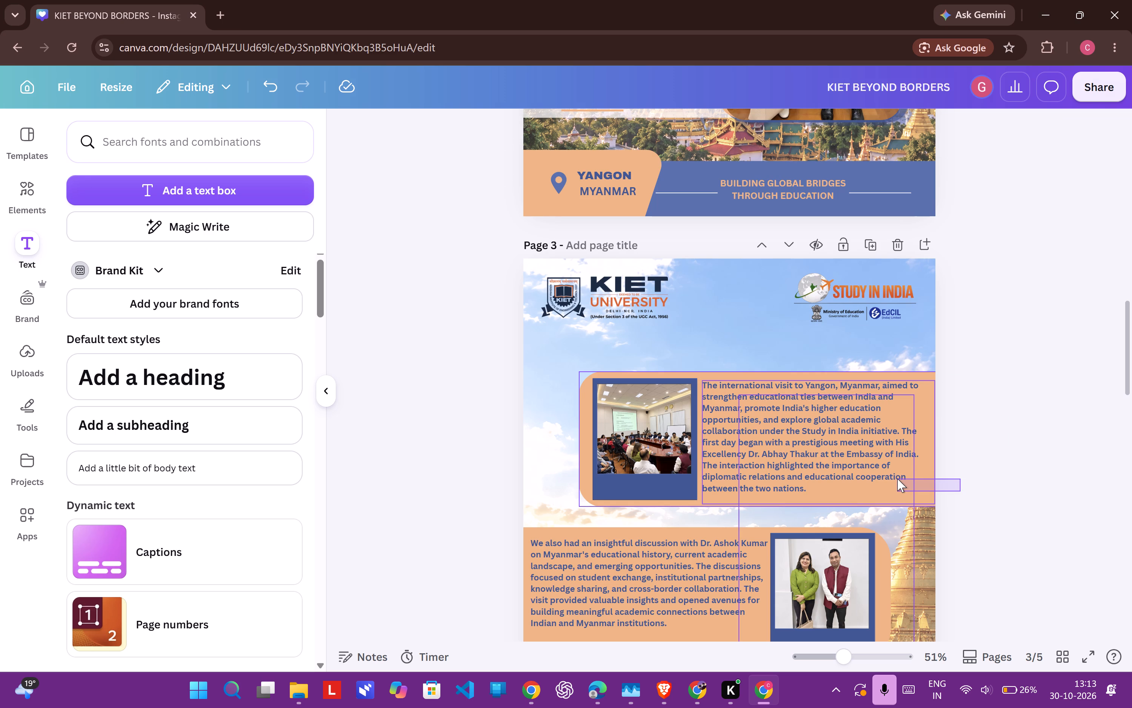
{"action": "left_click_drag", "start_coordinate": [897, 479], "coordinate": [649, 541]}
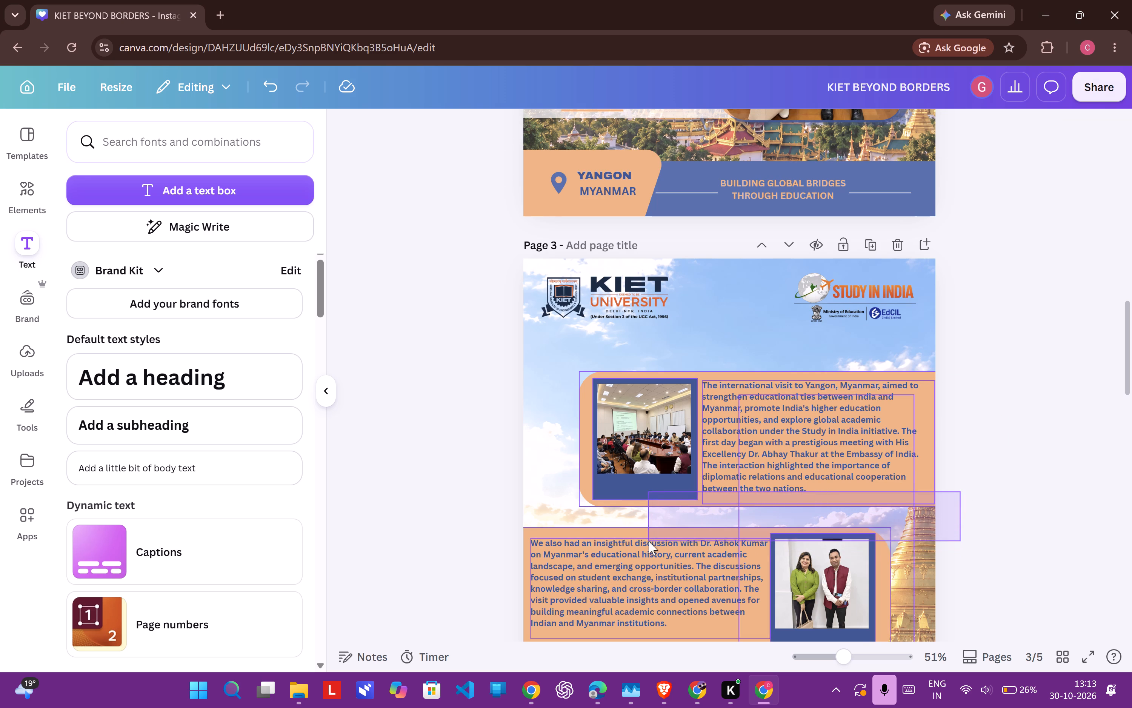
{"action": "left_click_drag", "start_coordinate": [649, 541], "coordinate": [623, 557]}
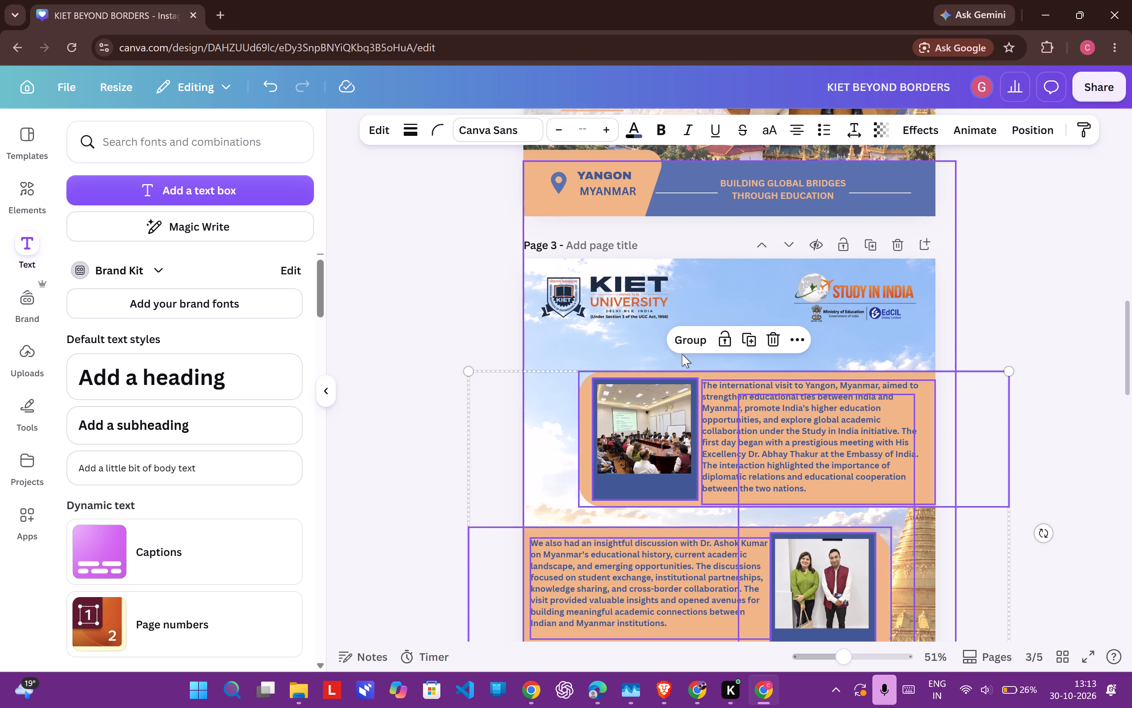
{"action": "left_click", "coordinate": [692, 335]}
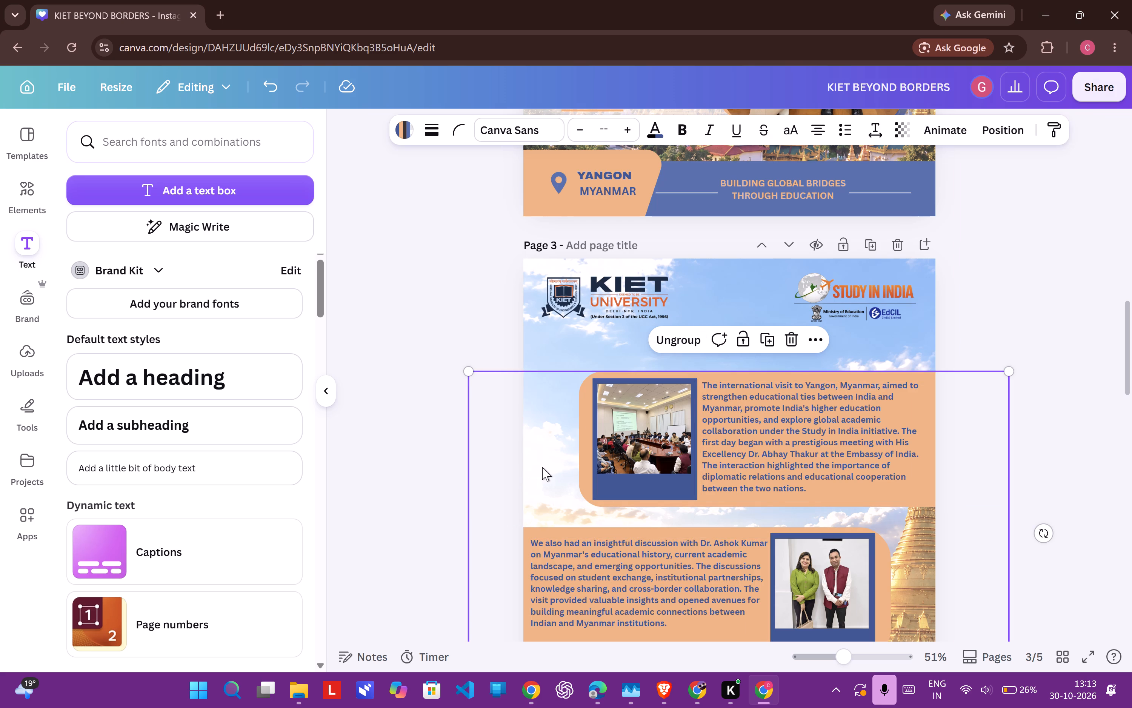
Move the grouped bands, photos and paragraphs up closer to the logos and very slightly right.
{"action": "left_click_drag", "start_coordinate": [542, 467], "coordinate": [546, 448]}
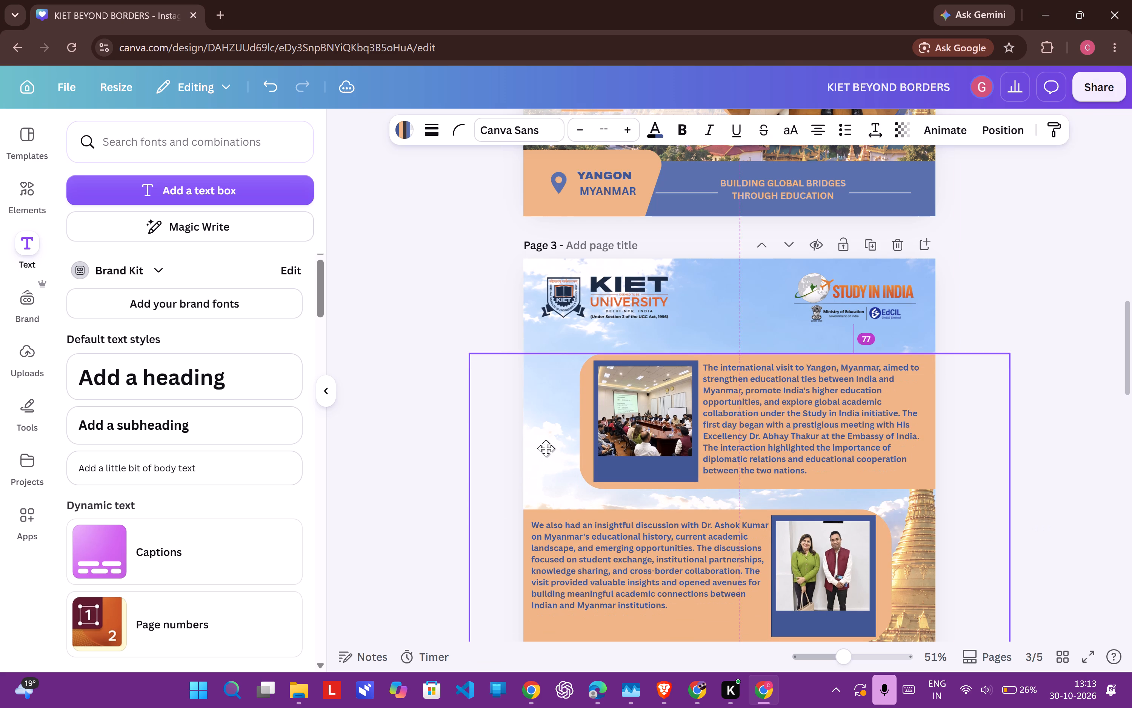
{"action": "left_click_drag", "start_coordinate": [546, 448], "coordinate": [548, 450]}
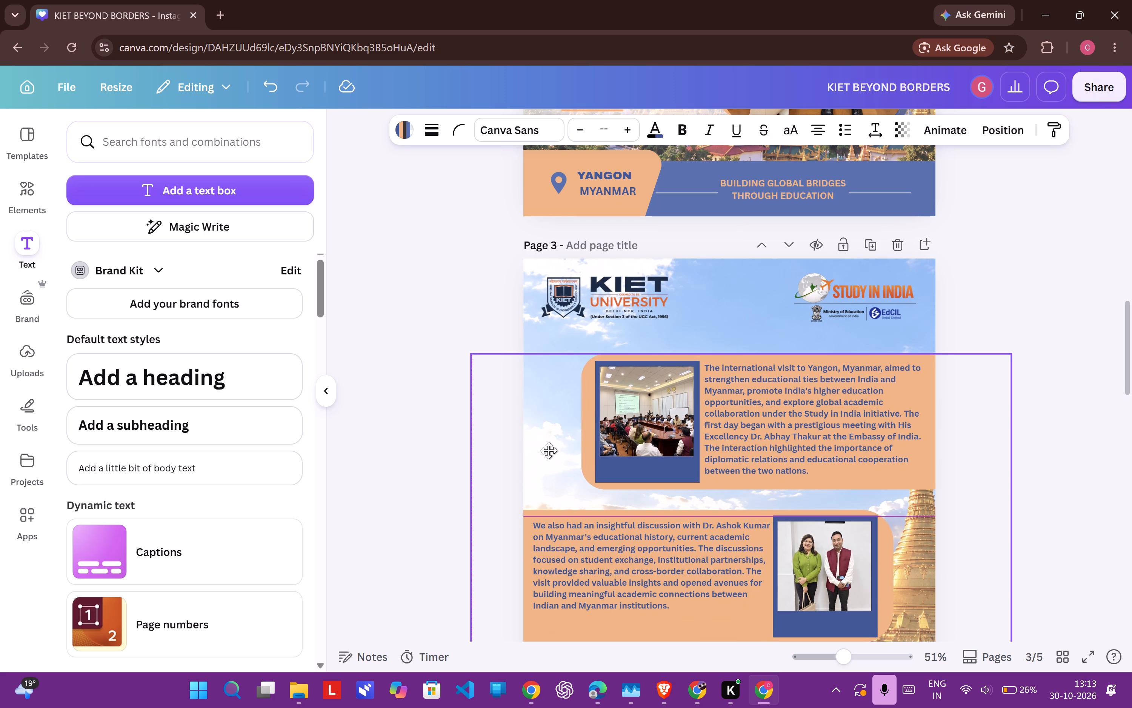
{"action": "left_click_drag", "start_coordinate": [548, 450], "coordinate": [548, 452]}
{"action": "left_click", "coordinate": [1009, 288]}
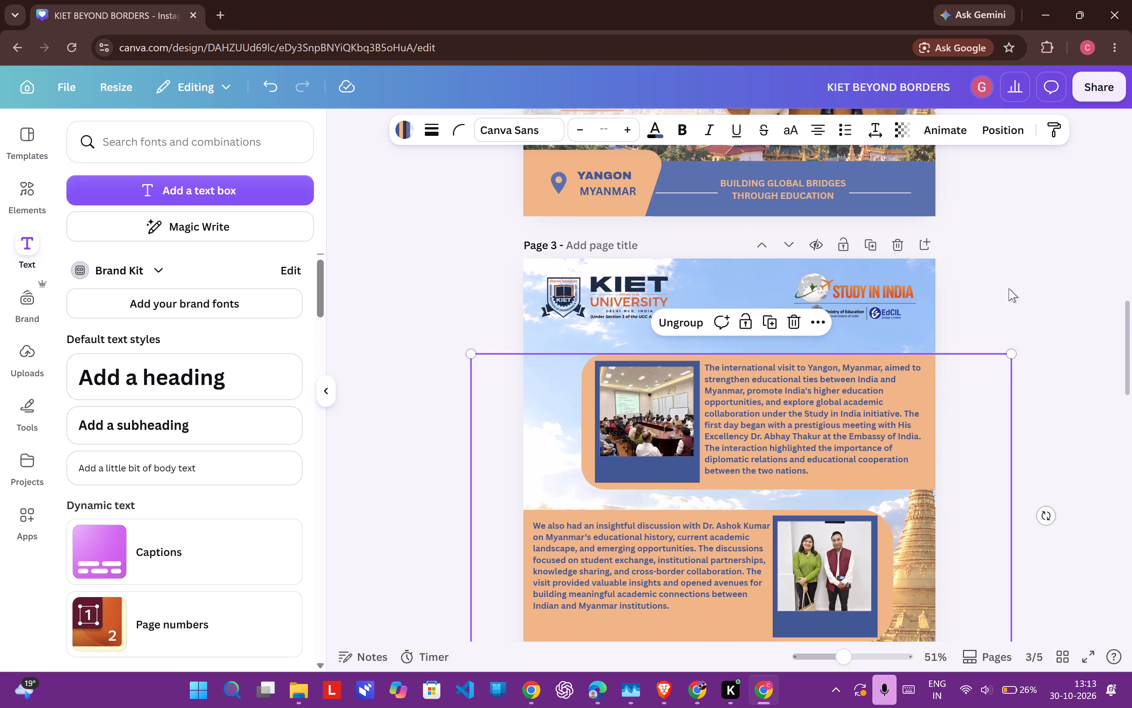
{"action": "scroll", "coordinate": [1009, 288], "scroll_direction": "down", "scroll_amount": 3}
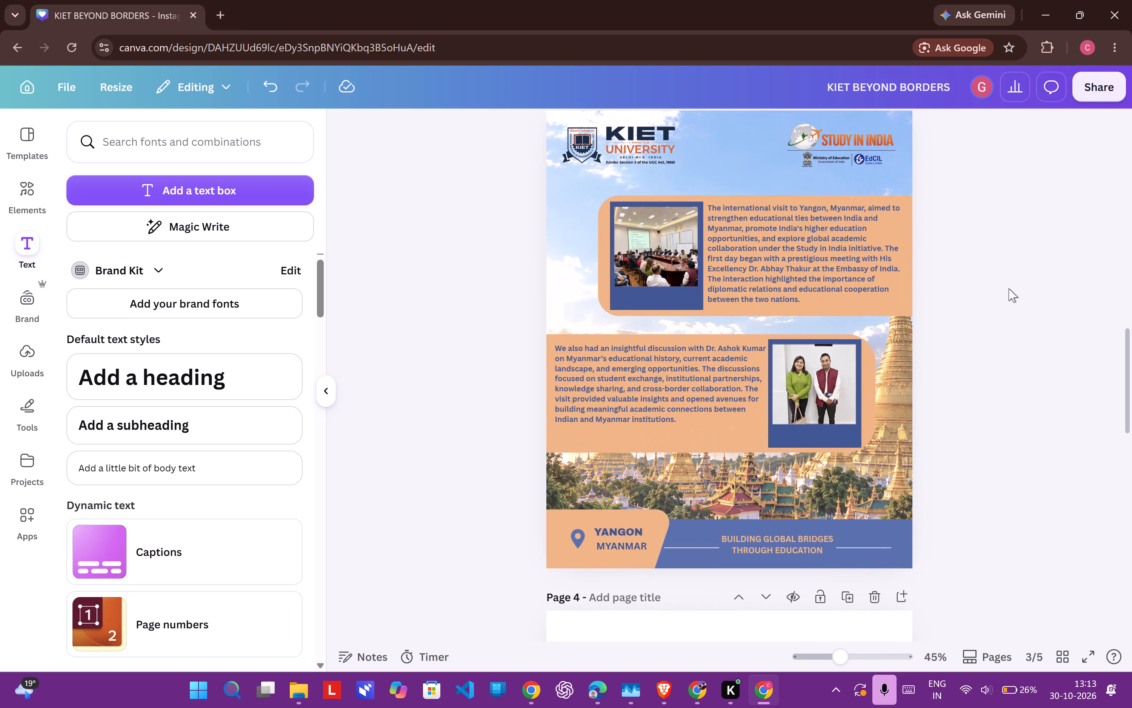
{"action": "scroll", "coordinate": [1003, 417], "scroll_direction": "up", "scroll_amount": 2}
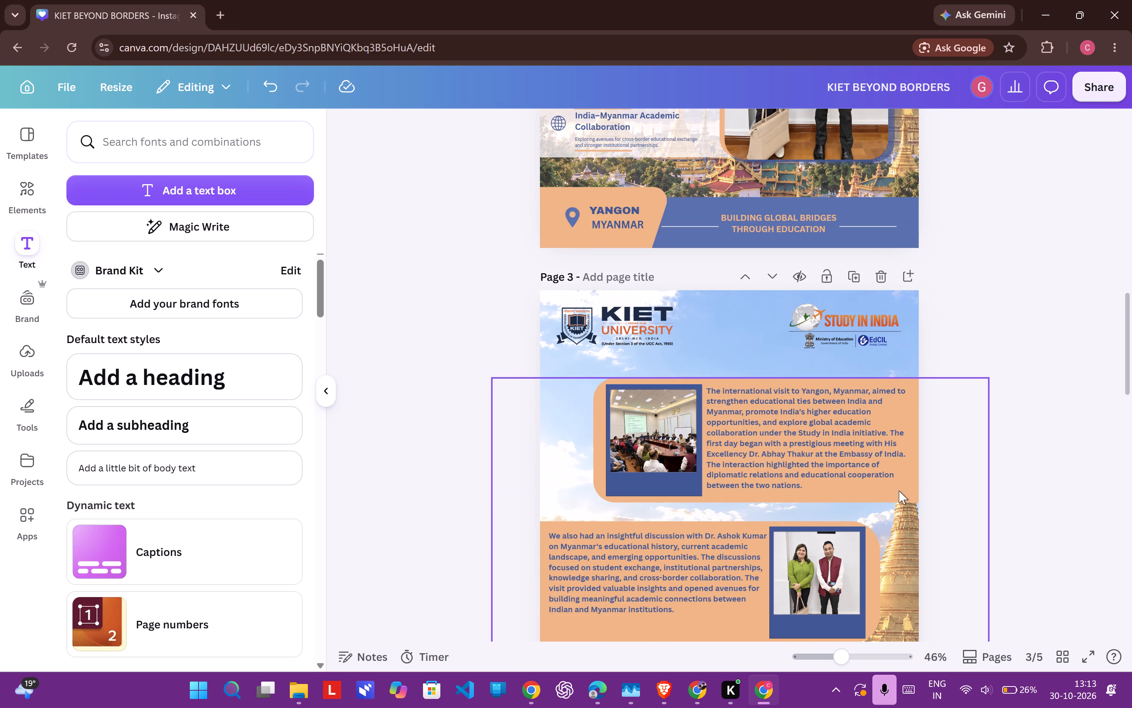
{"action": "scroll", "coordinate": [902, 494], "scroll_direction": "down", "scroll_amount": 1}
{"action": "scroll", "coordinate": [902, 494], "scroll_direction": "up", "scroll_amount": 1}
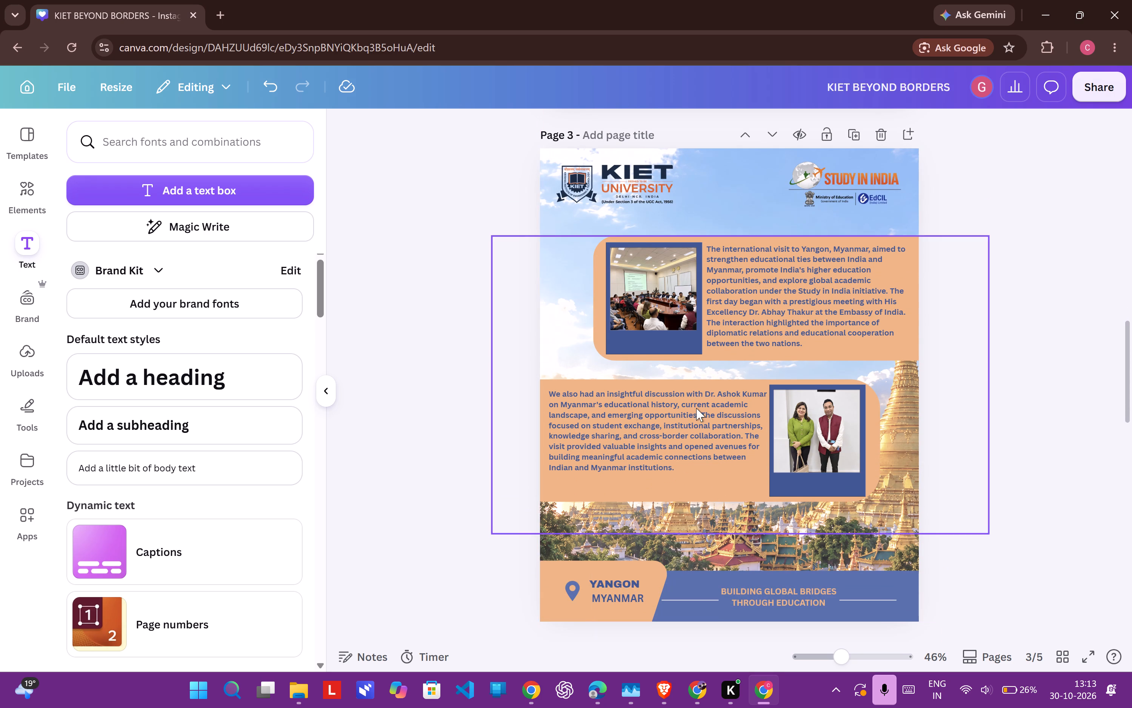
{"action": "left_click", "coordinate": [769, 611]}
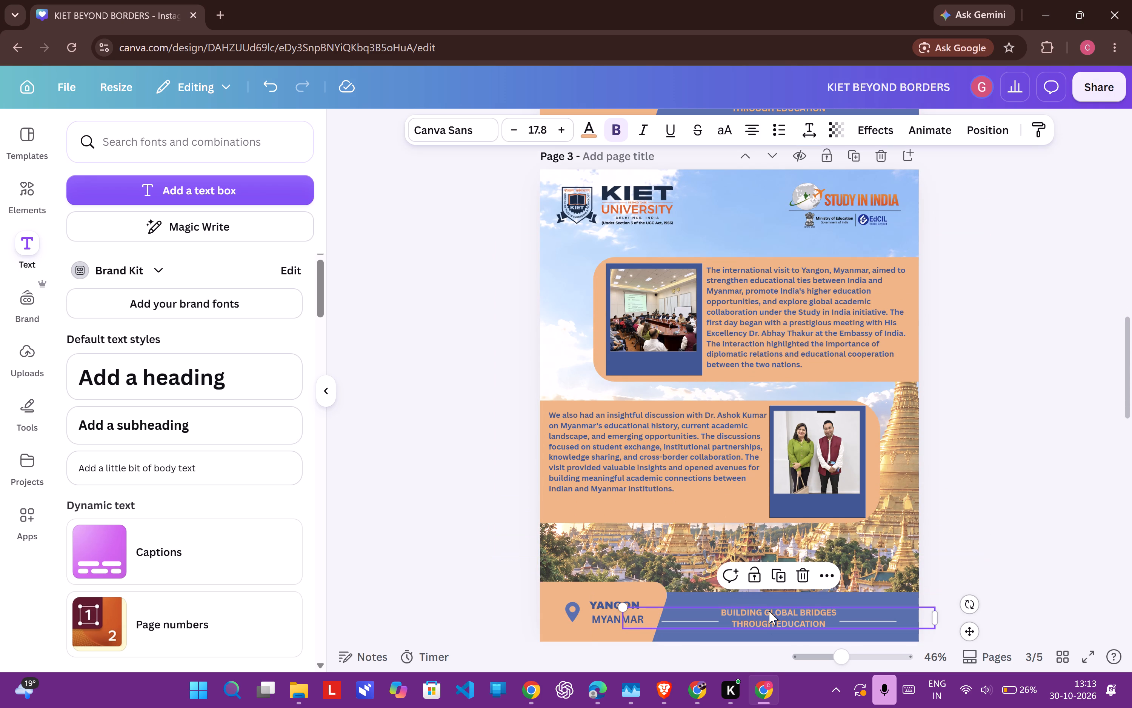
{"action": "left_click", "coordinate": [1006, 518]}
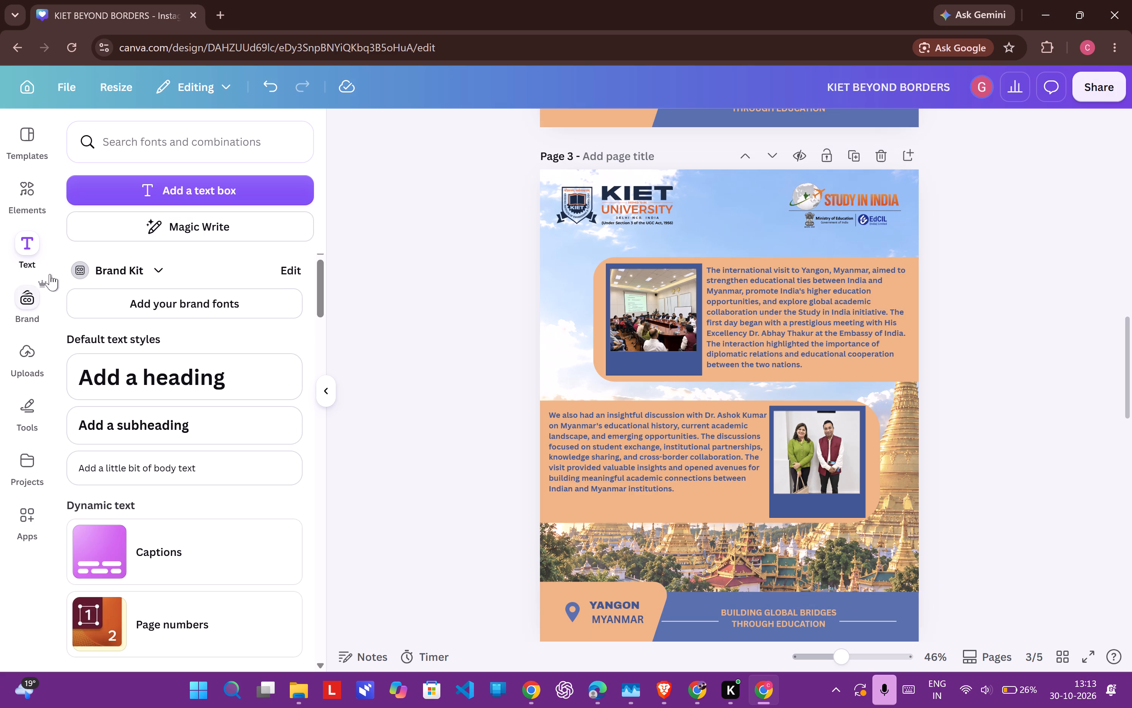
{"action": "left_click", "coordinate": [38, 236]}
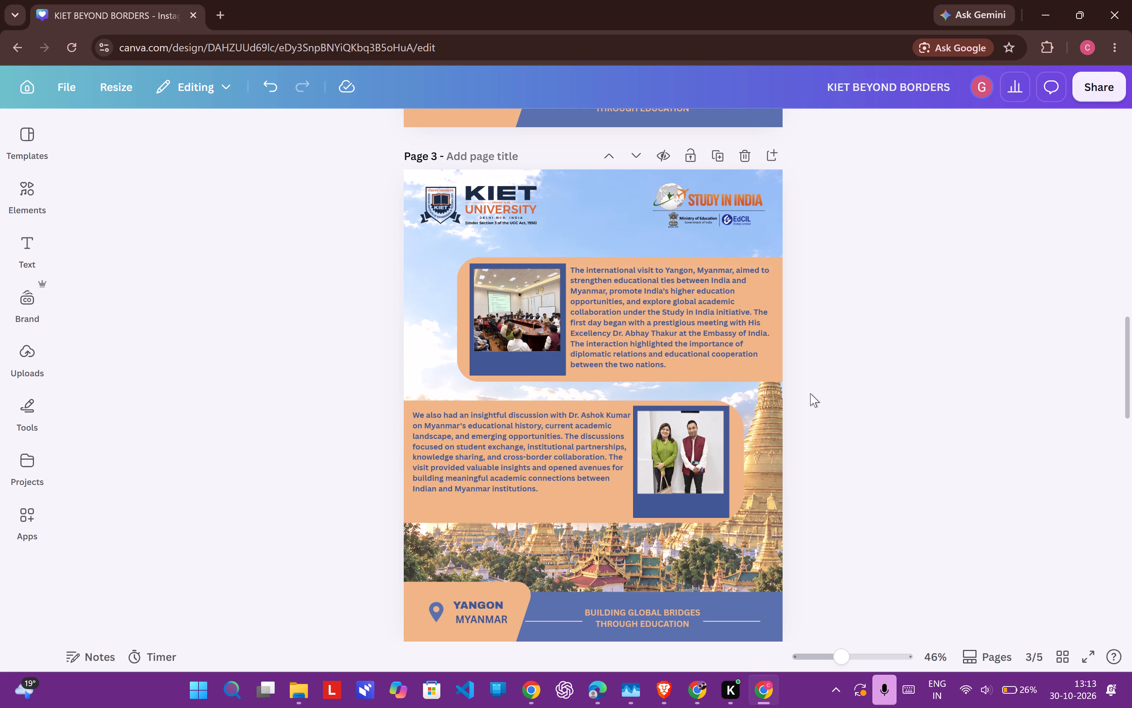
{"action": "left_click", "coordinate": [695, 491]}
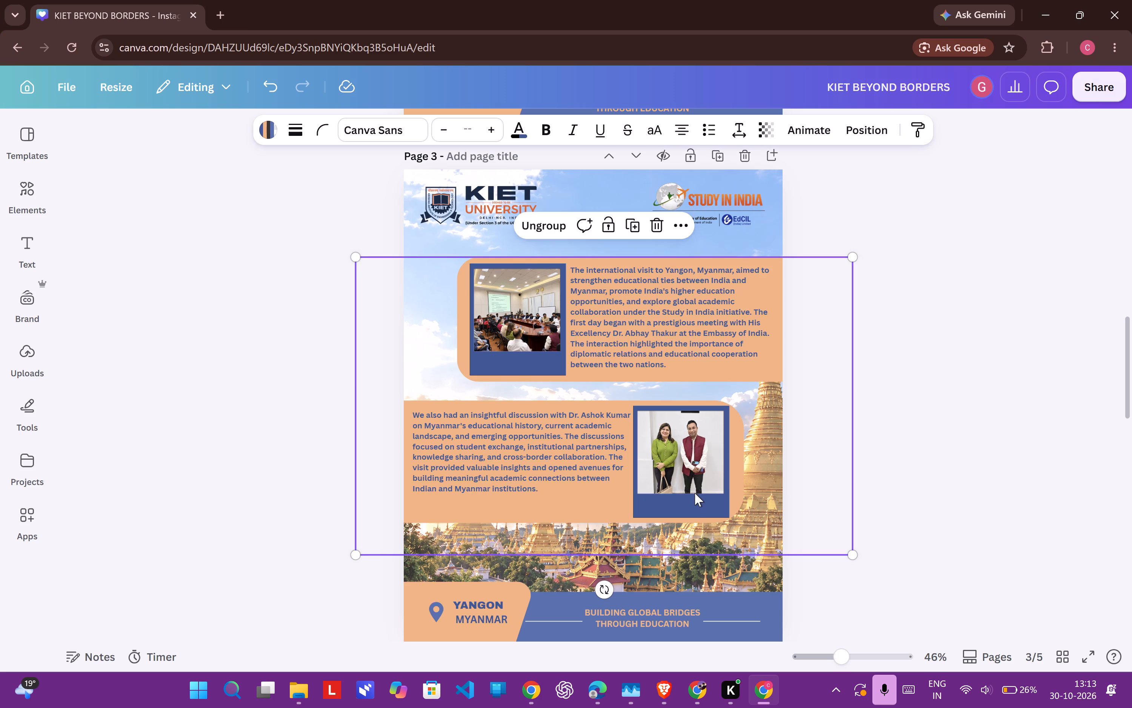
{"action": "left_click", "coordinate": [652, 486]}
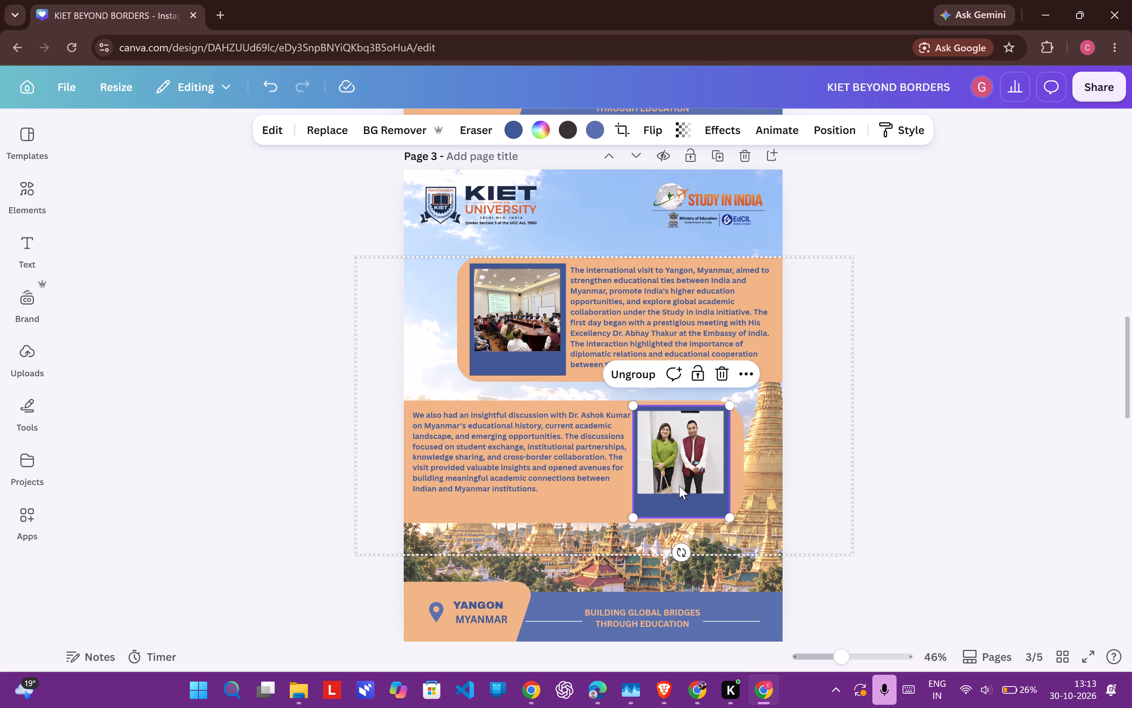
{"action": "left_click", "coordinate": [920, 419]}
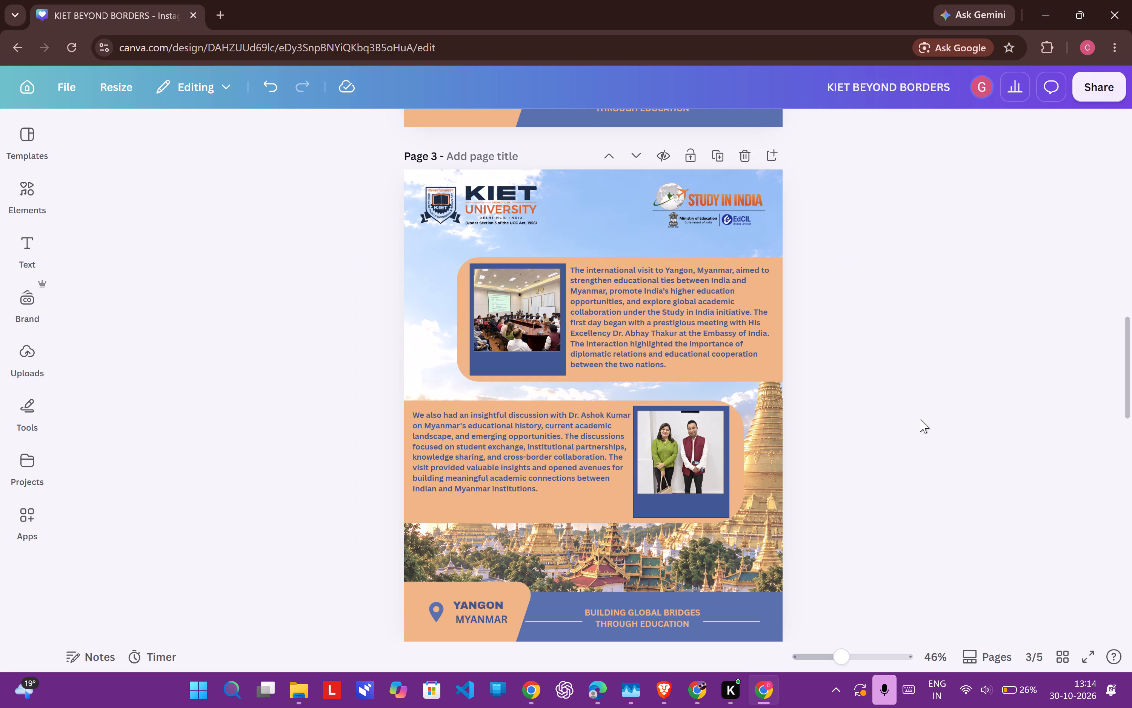
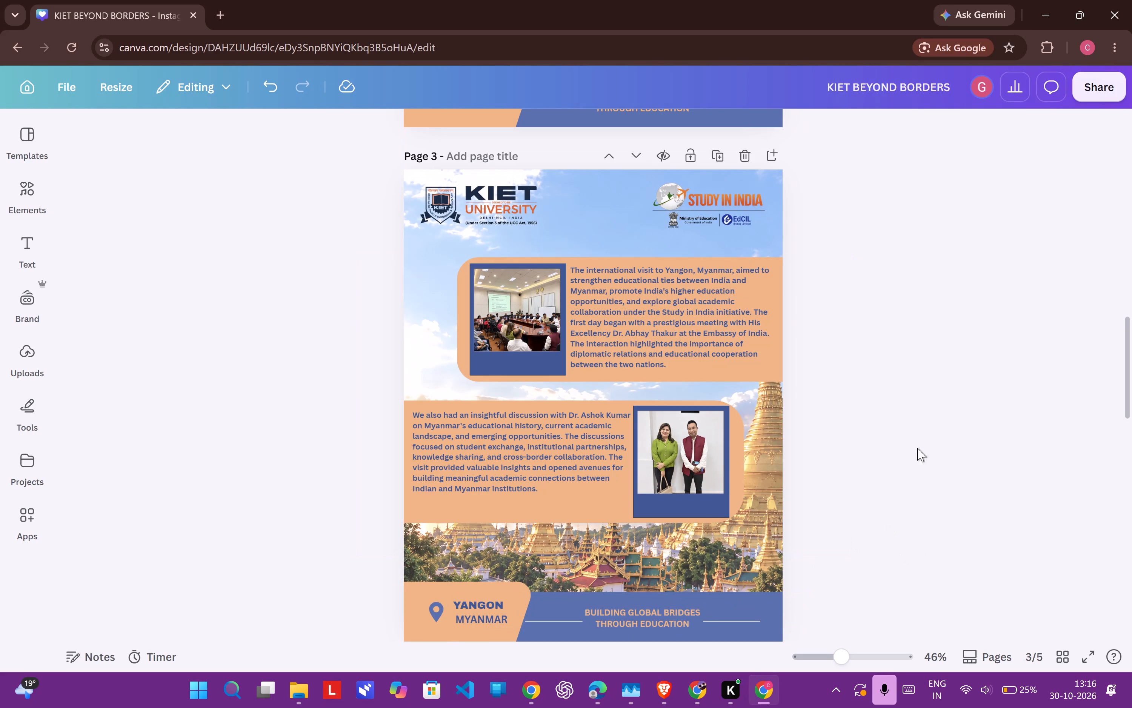
Review pages 1 to 3 of the design, comparing the Day 1 heading pages with the two-photo description page.
{"action": "left_click", "coordinate": [915, 419]}
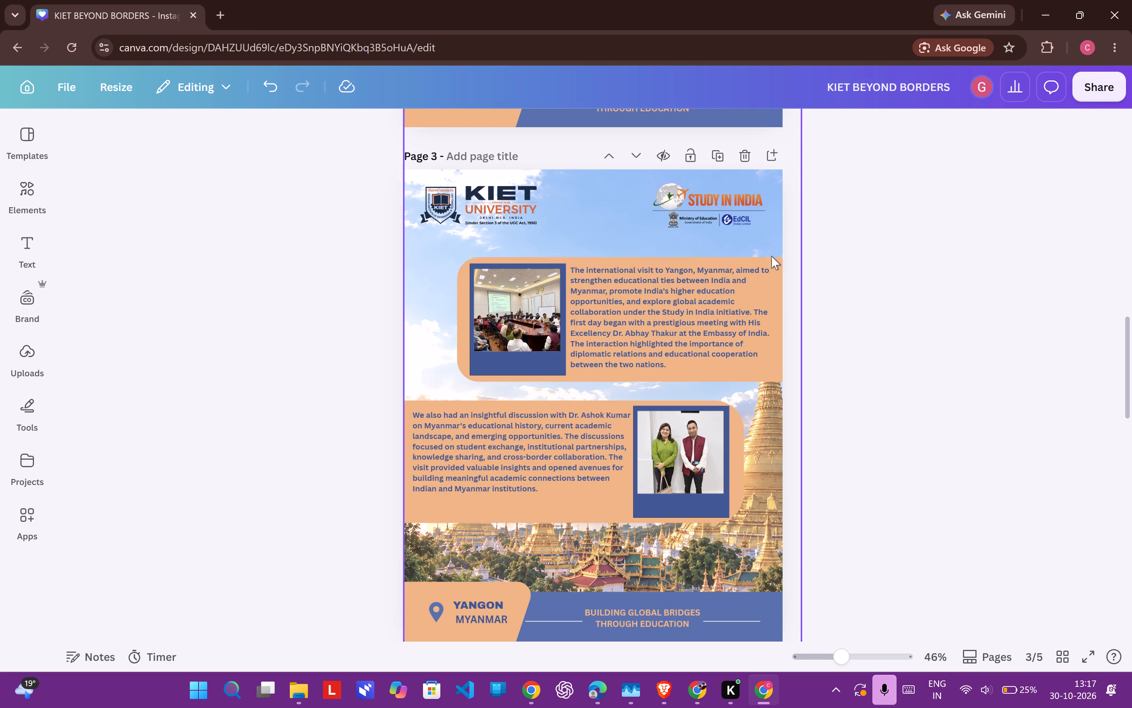
{"action": "scroll", "coordinate": [811, 389], "scroll_direction": "down", "scroll_amount": 3}
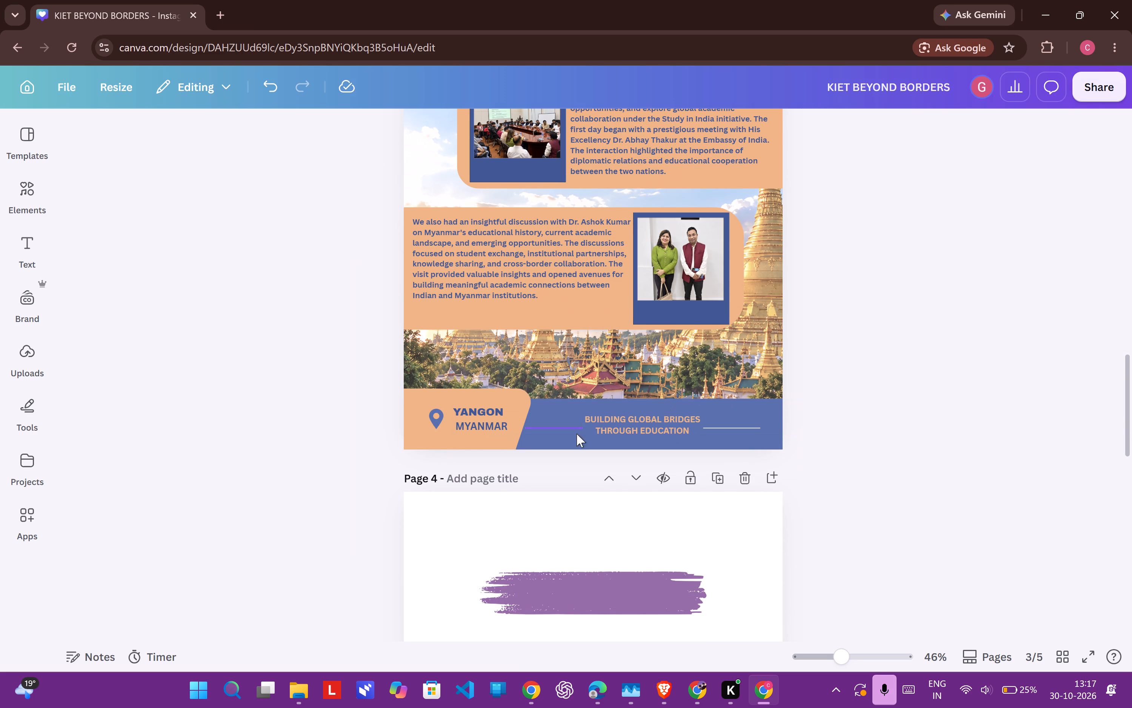
{"action": "scroll", "coordinate": [588, 528], "scroll_direction": "down", "scroll_amount": 3}
{"action": "scroll", "coordinate": [588, 528], "scroll_direction": "up", "scroll_amount": 15}
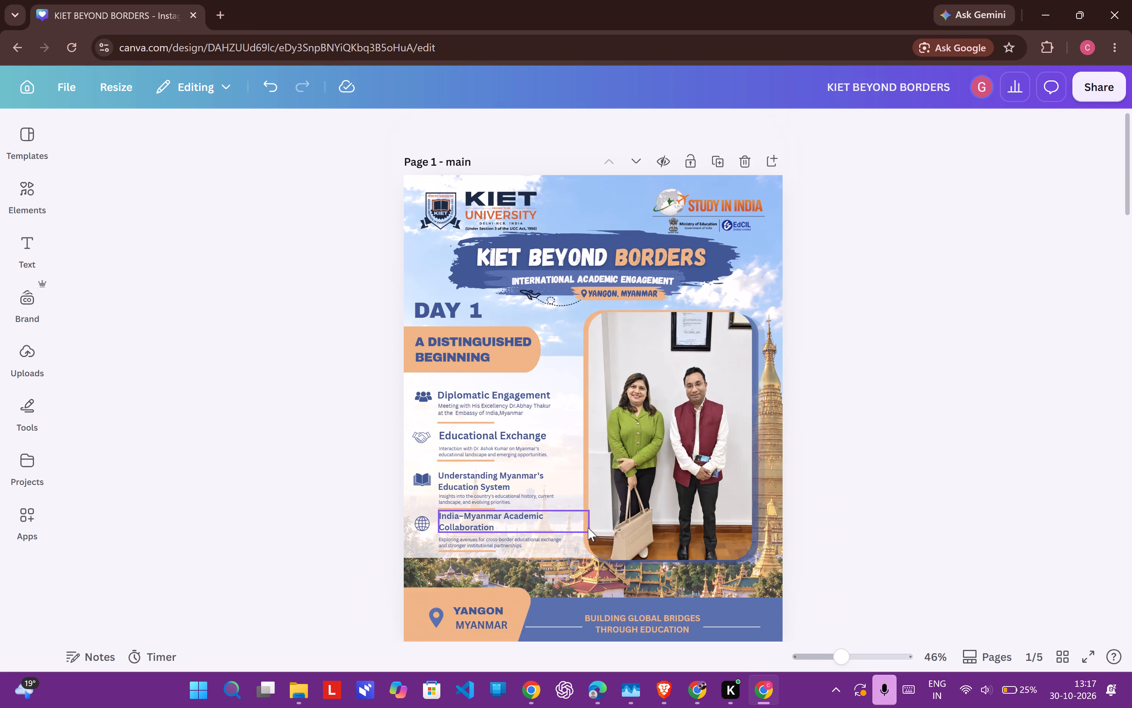
{"action": "scroll", "coordinate": [885, 448], "scroll_direction": "down", "scroll_amount": 8}
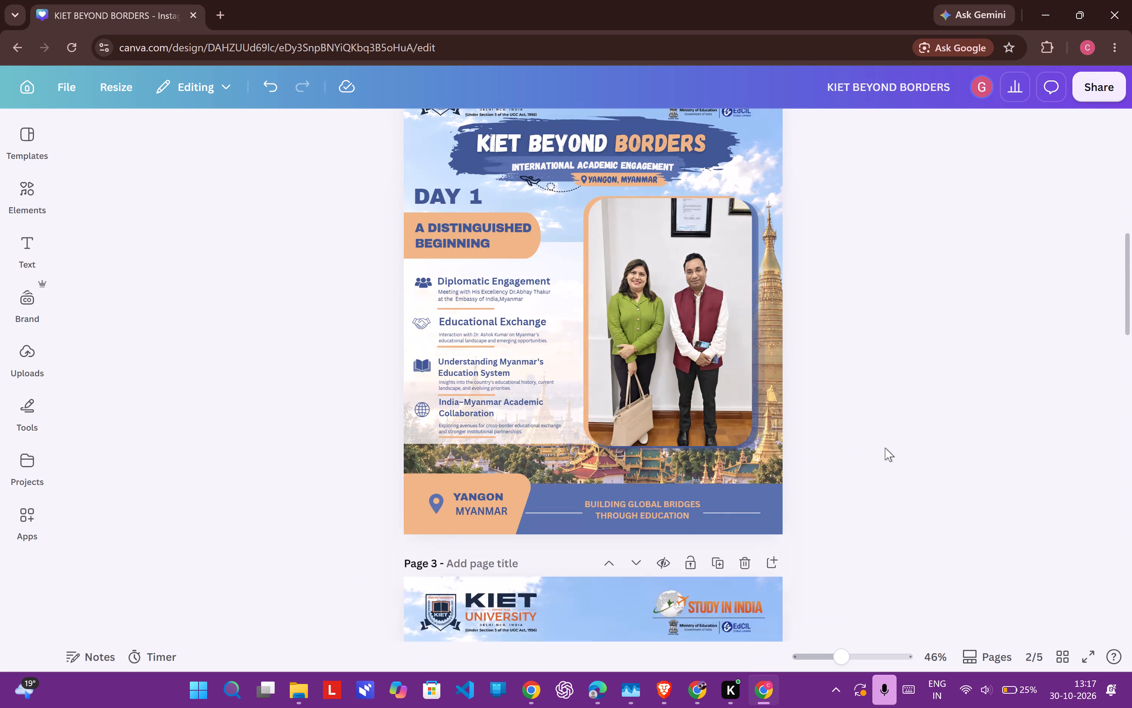
{"action": "scroll", "coordinate": [885, 448], "scroll_direction": "down", "scroll_amount": 1}
{"action": "scroll", "coordinate": [885, 448], "scroll_direction": "up", "scroll_amount": 2}
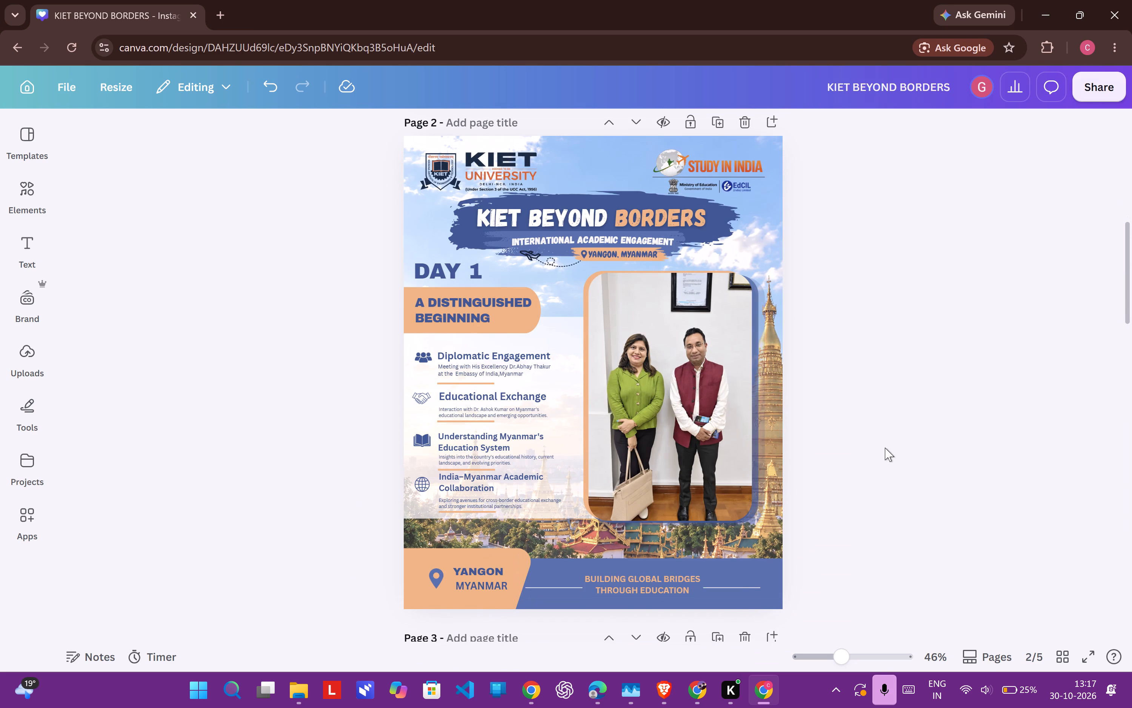
{"action": "scroll", "coordinate": [885, 448], "scroll_direction": "up", "scroll_amount": 3}
{"action": "scroll", "coordinate": [885, 448], "scroll_direction": "down", "scroll_amount": 6}
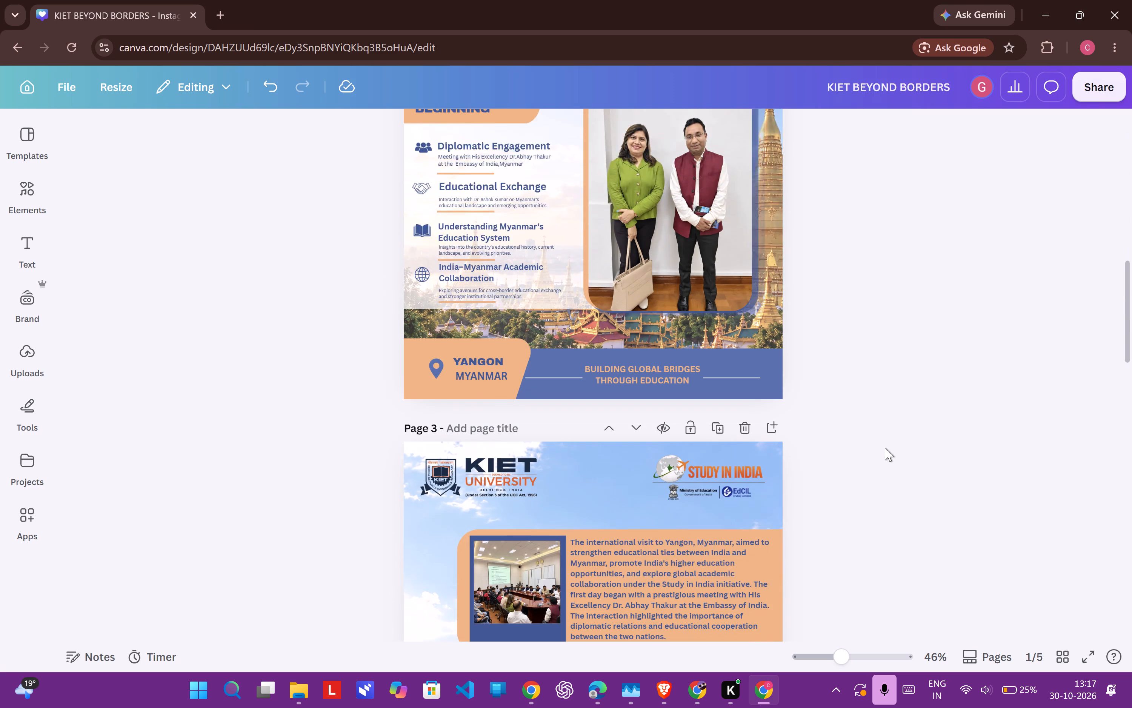
{"action": "scroll", "coordinate": [885, 448], "scroll_direction": "up", "scroll_amount": 3}
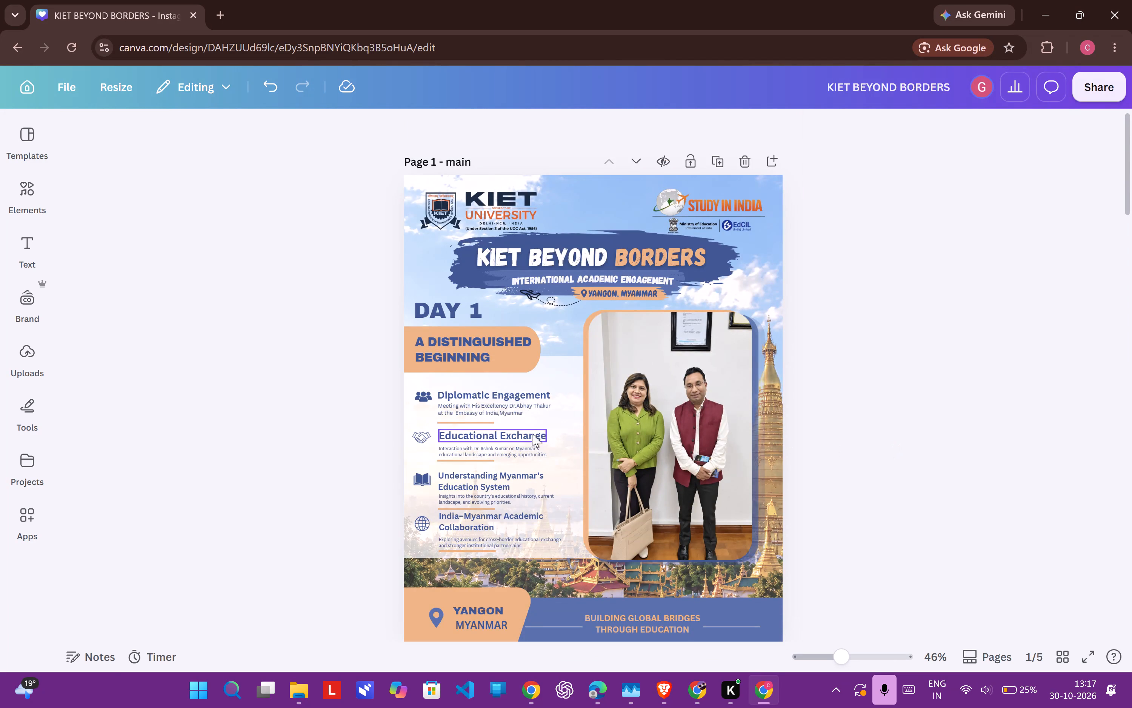
Delete the small descriptions under Understanding Myanmar's Education System and Educational Exchange on page 2.
{"action": "left_click", "coordinate": [482, 450]}
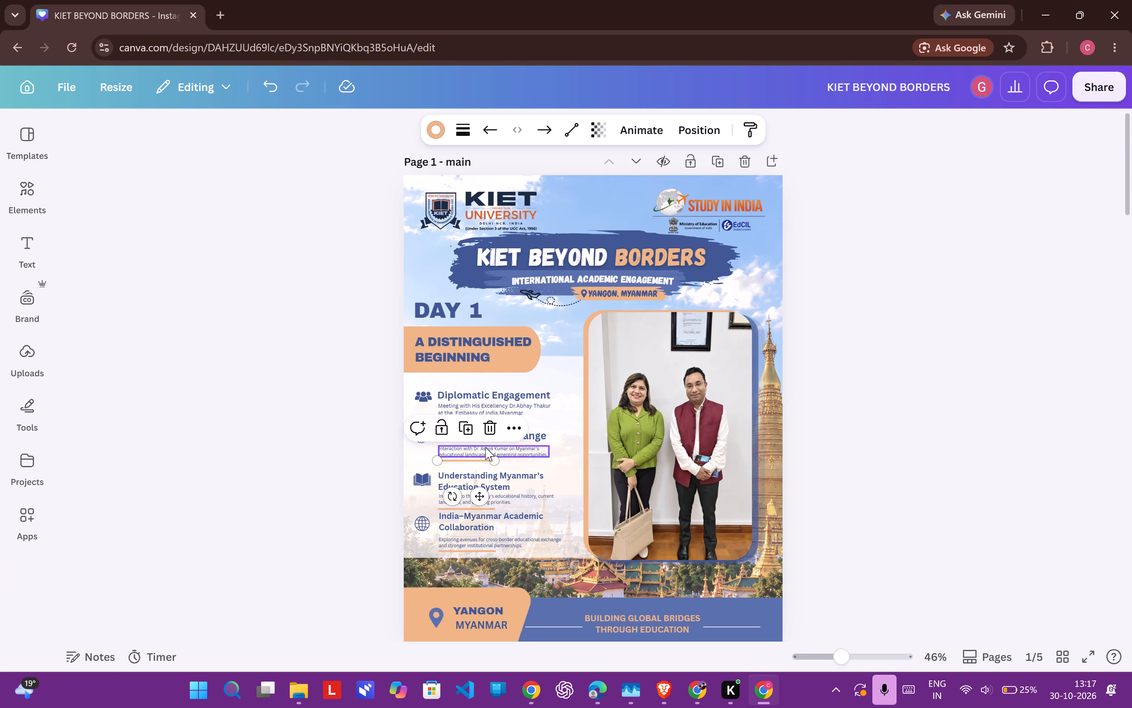
{"action": "left_click", "coordinate": [485, 447]}
{"action": "scroll", "coordinate": [703, 523], "scroll_direction": "down", "scroll_amount": 6}
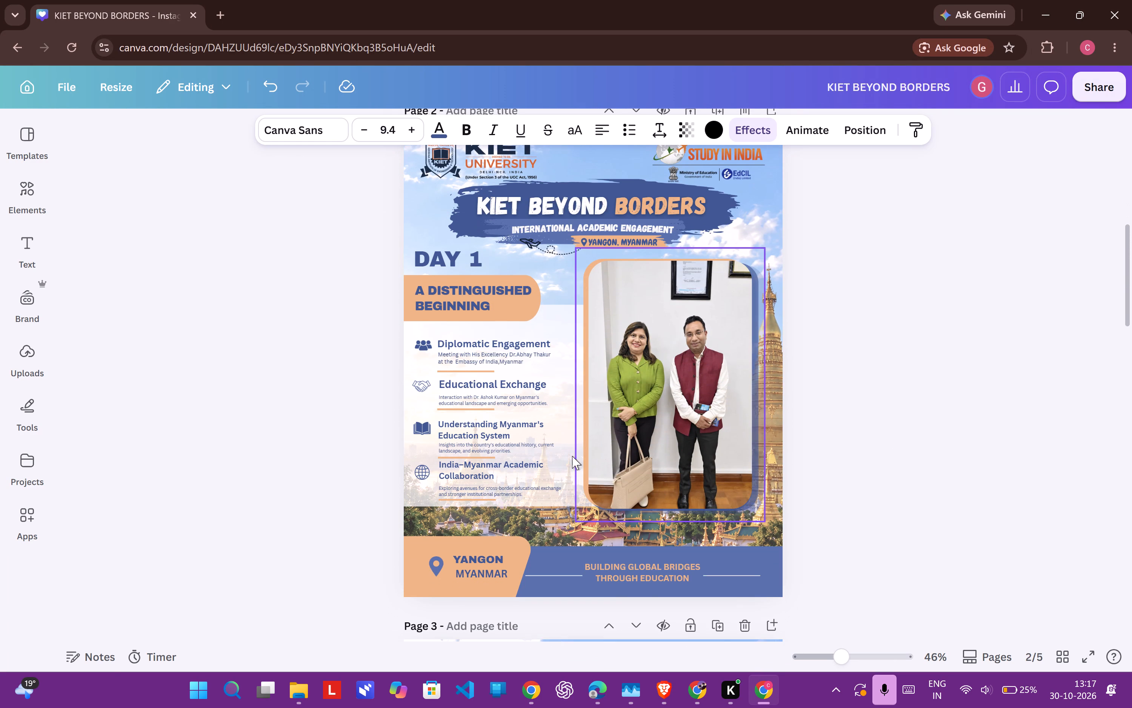
{"action": "left_click", "coordinate": [529, 443]}
{"action": "left_click", "coordinate": [522, 400]}
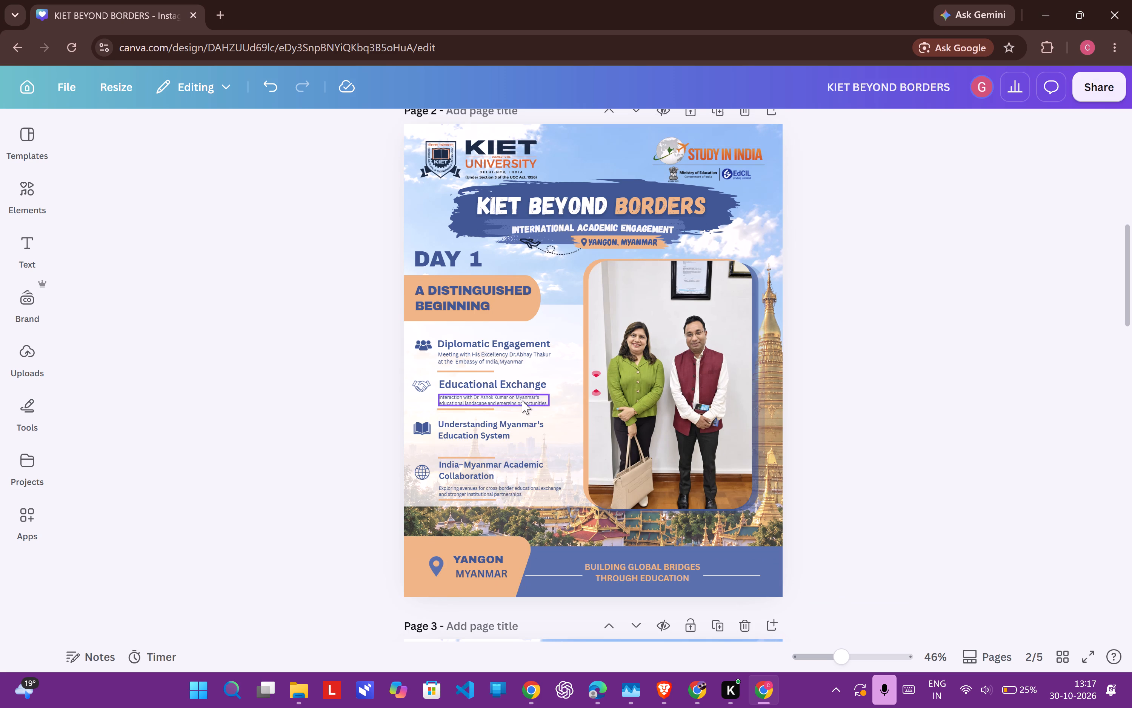
{"action": "left_click", "coordinate": [502, 406]}
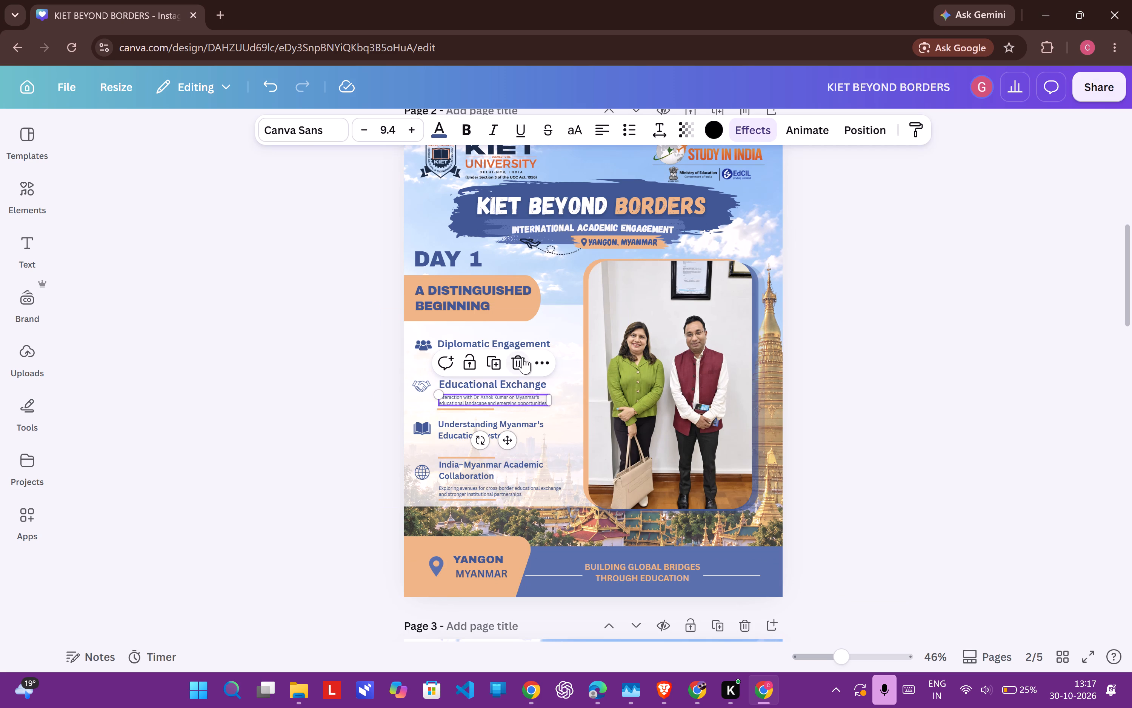
{"action": "left_click", "coordinate": [523, 357]}
Move the empty text box overlapping the Diplomatic Engagement item up beside the A Distinguished Beginning banner.
{"action": "left_click_drag", "start_coordinate": [523, 357], "coordinate": [583, 360]}
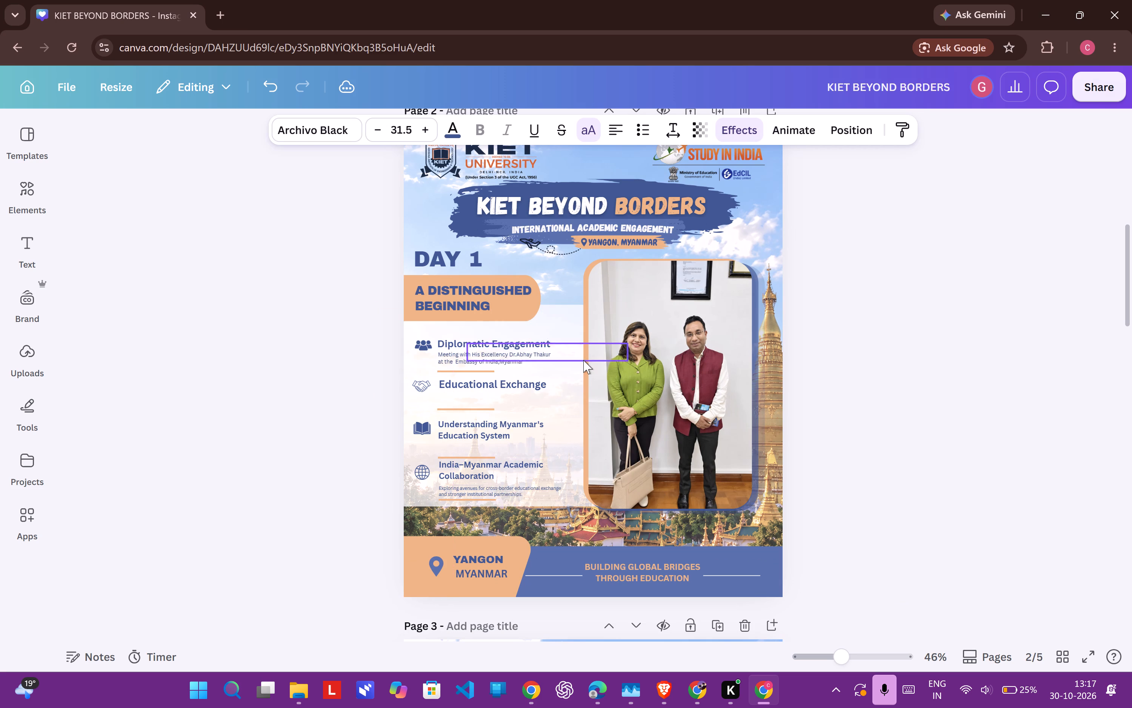
{"action": "left_click_drag", "start_coordinate": [583, 360], "coordinate": [614, 303]}
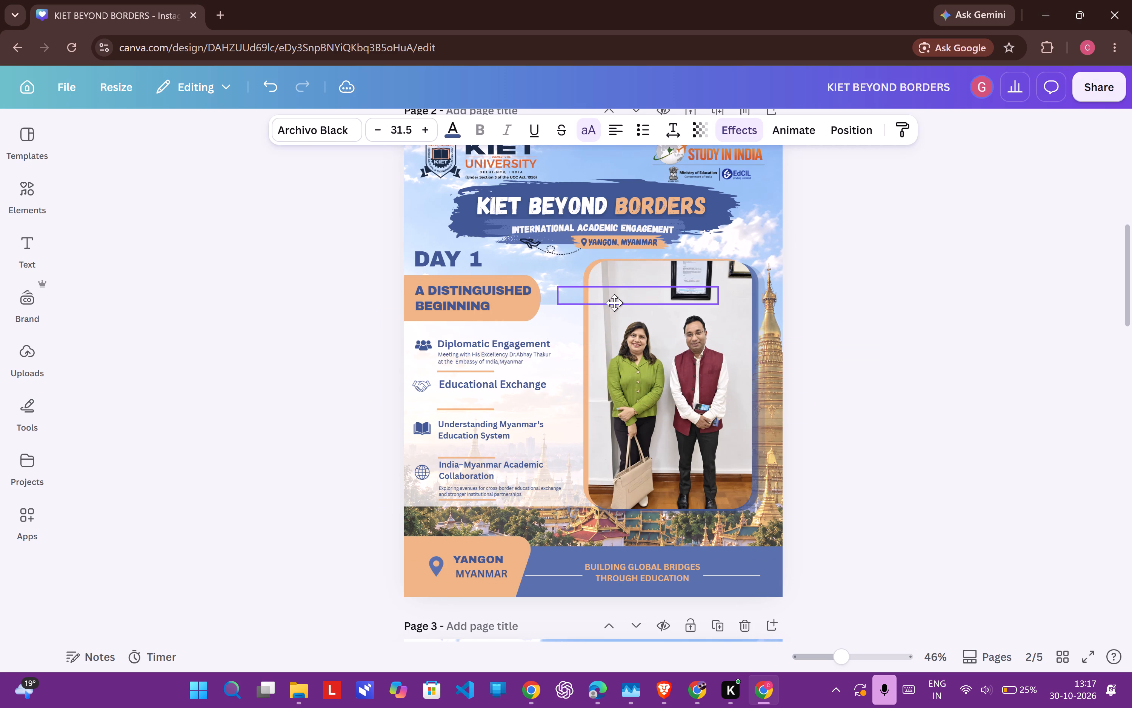
{"action": "left_click_drag", "start_coordinate": [614, 303], "coordinate": [586, 290]}
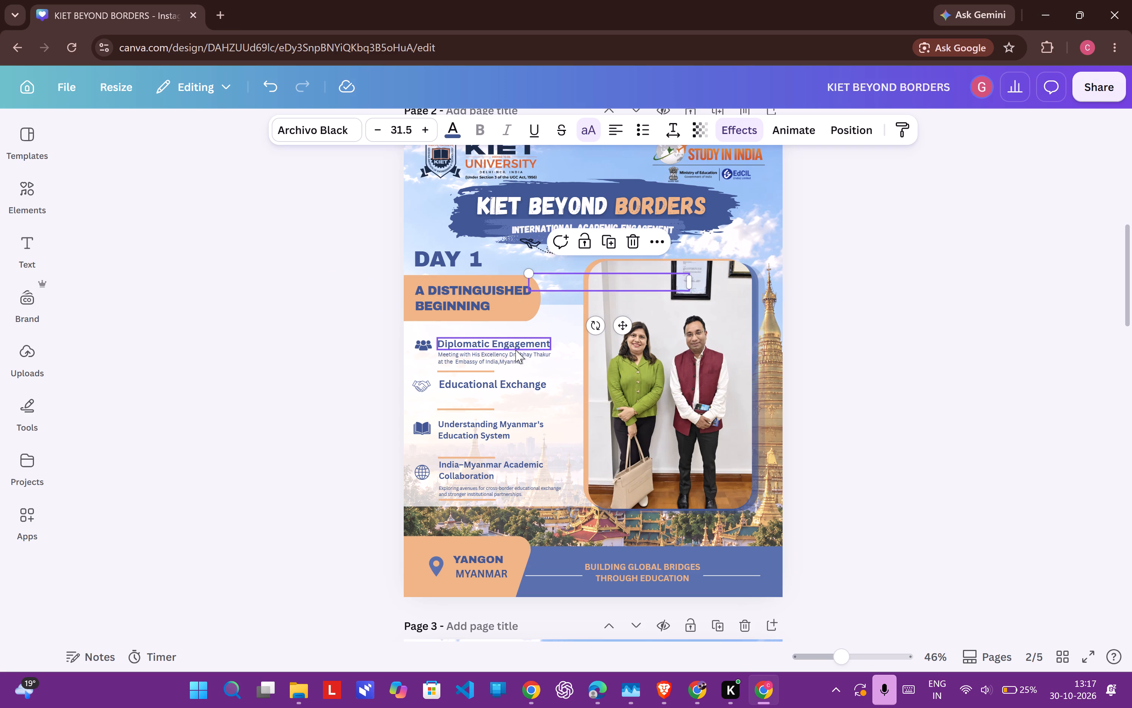
Delete the small descriptions under Diplomatic Engagement and India–Myanmar Academic Collaboration on page 2.
{"action": "left_click", "coordinate": [517, 354]}
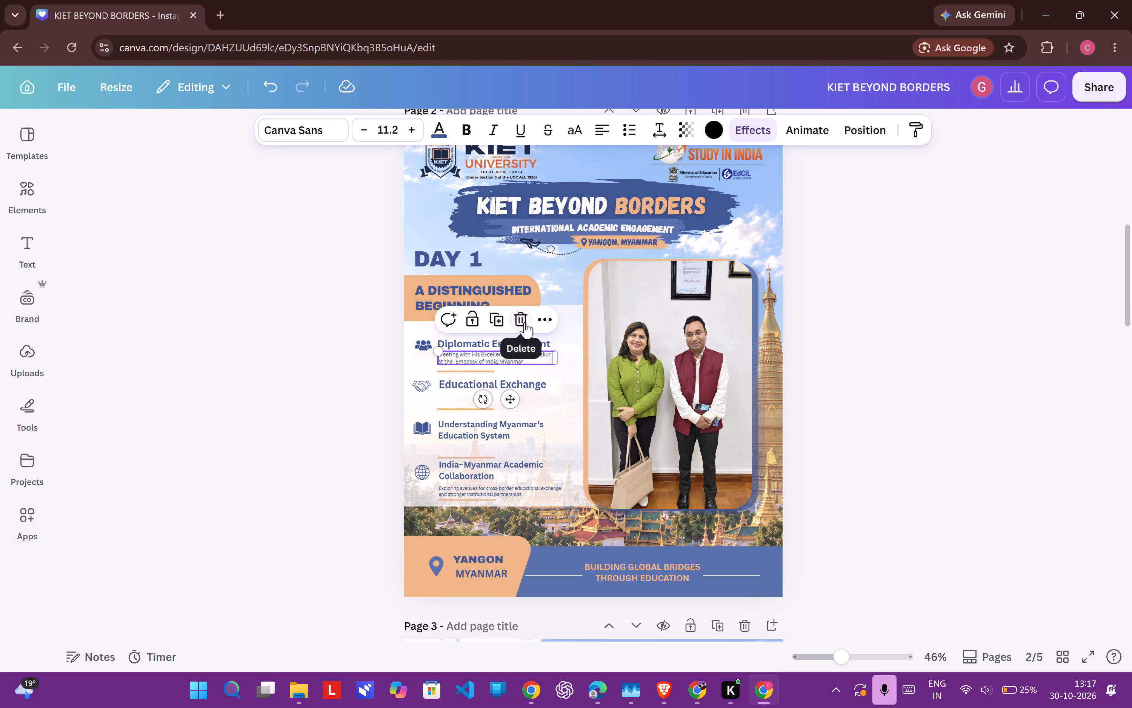
{"action": "left_click", "coordinate": [524, 322]}
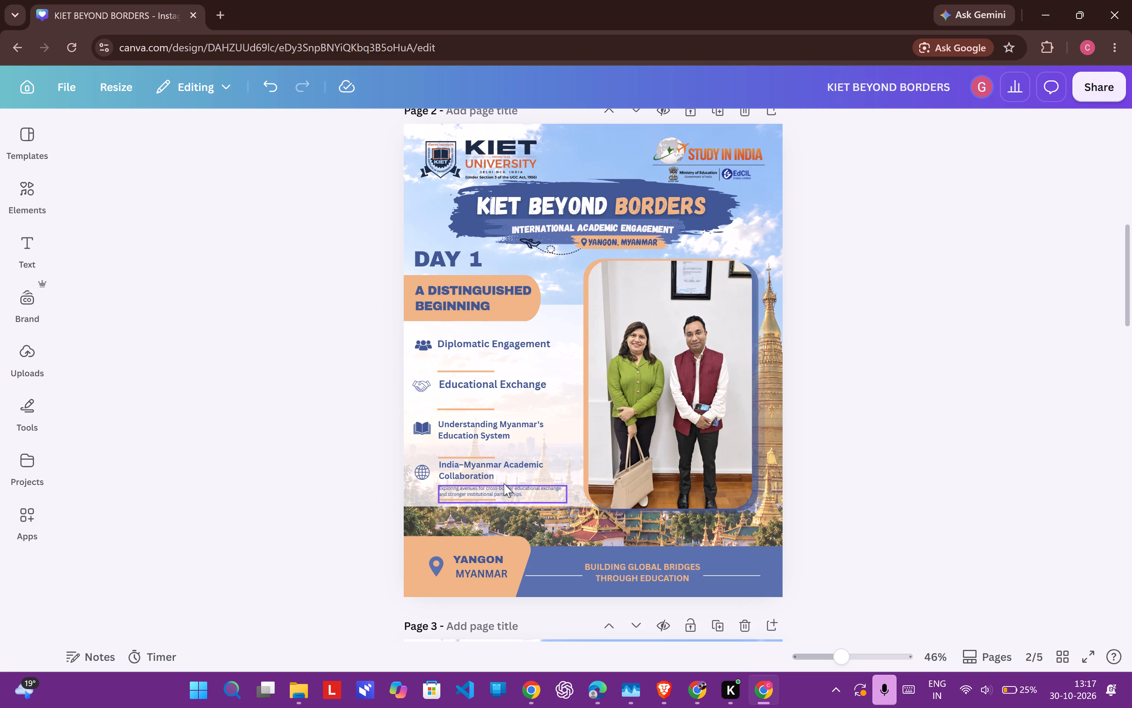
{"action": "left_click", "coordinate": [504, 483]}
{"action": "left_click_drag", "start_coordinate": [504, 483], "coordinate": [504, 489]}
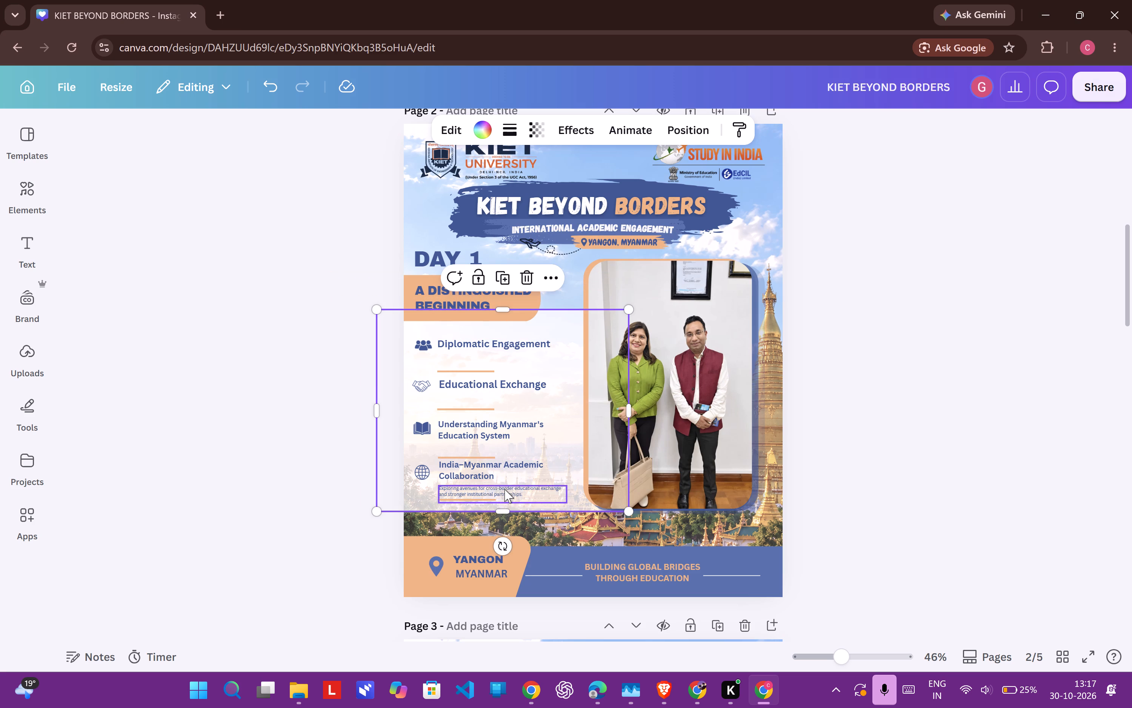
{"action": "left_click", "coordinate": [504, 489]}
{"action": "left_click", "coordinate": [530, 455]}
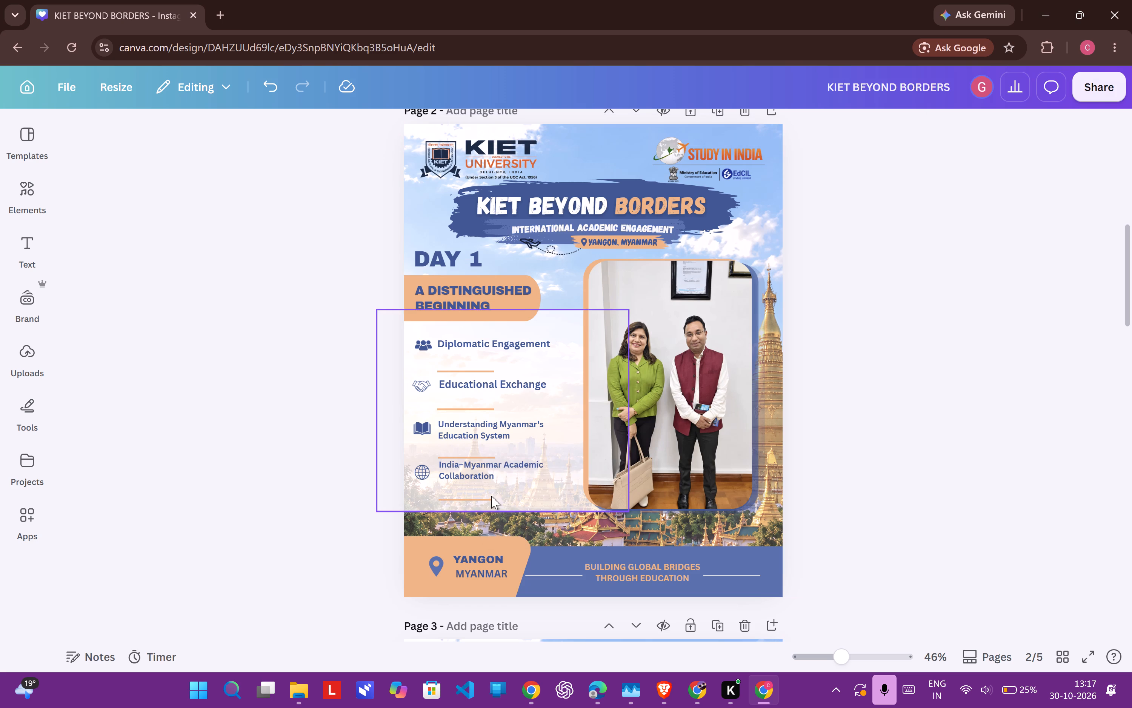
Move the four orange underlines on page 2 up directly beneath their headings, keeping them nearly aligned with the headings' left edge.
{"action": "left_click_drag", "start_coordinate": [486, 456], "coordinate": [488, 442]}
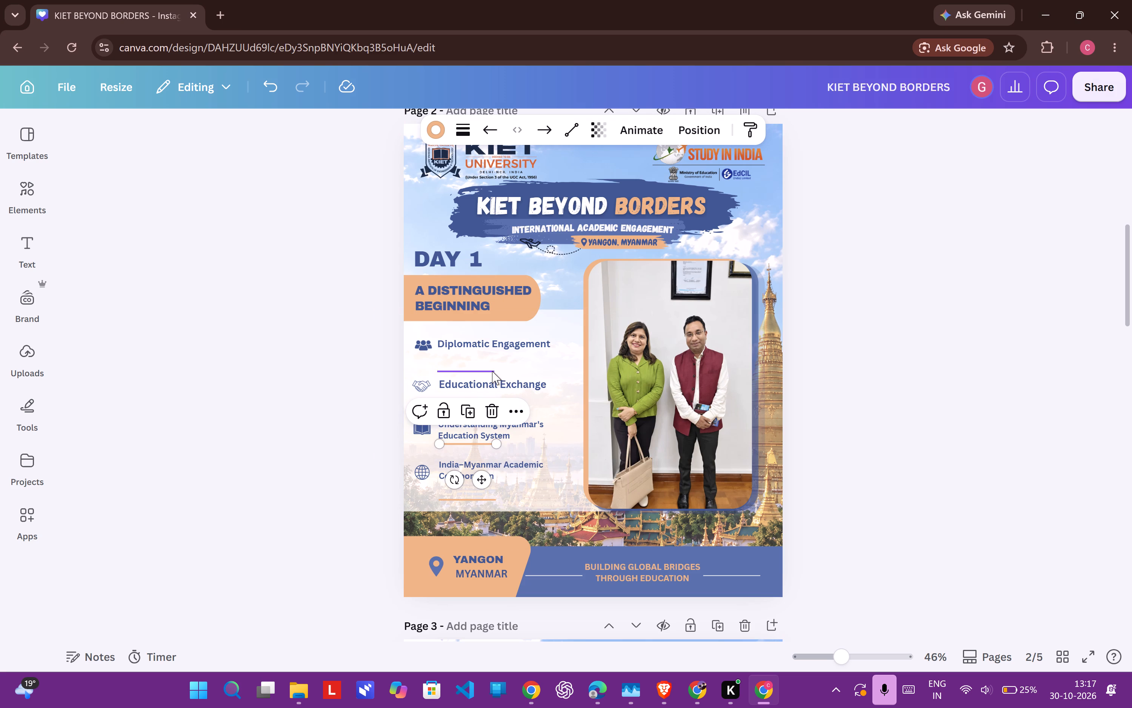
{"action": "left_click_drag", "start_coordinate": [492, 371], "coordinate": [494, 351]}
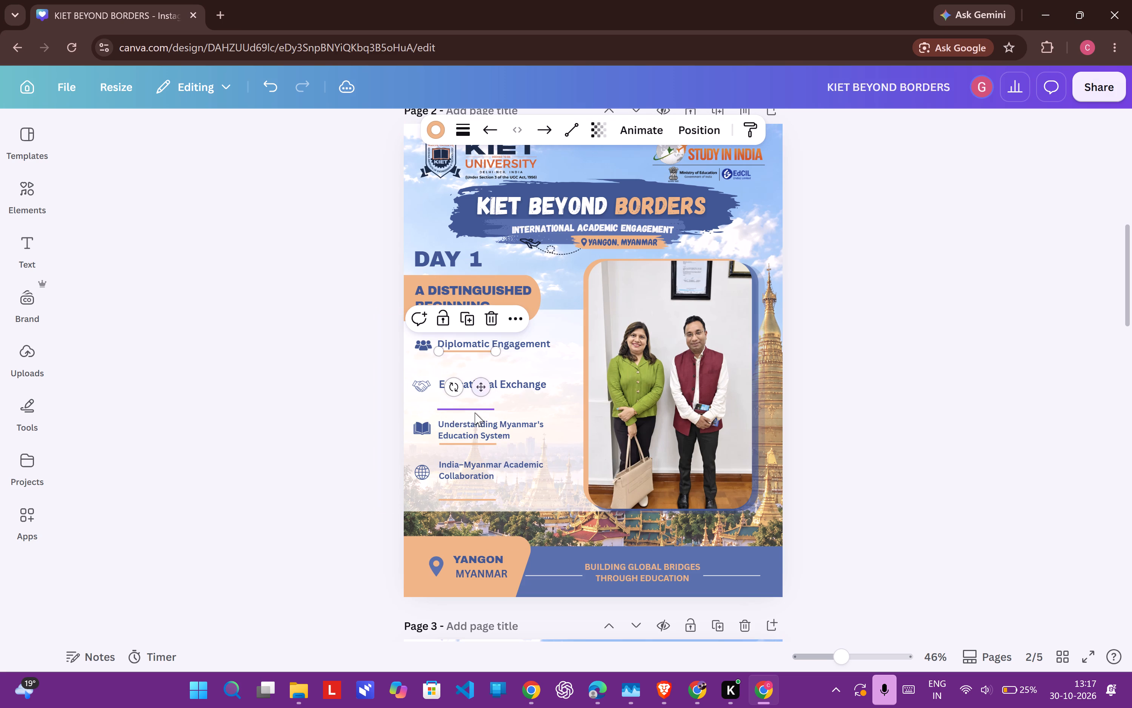
{"action": "left_click_drag", "start_coordinate": [473, 406], "coordinate": [476, 389]}
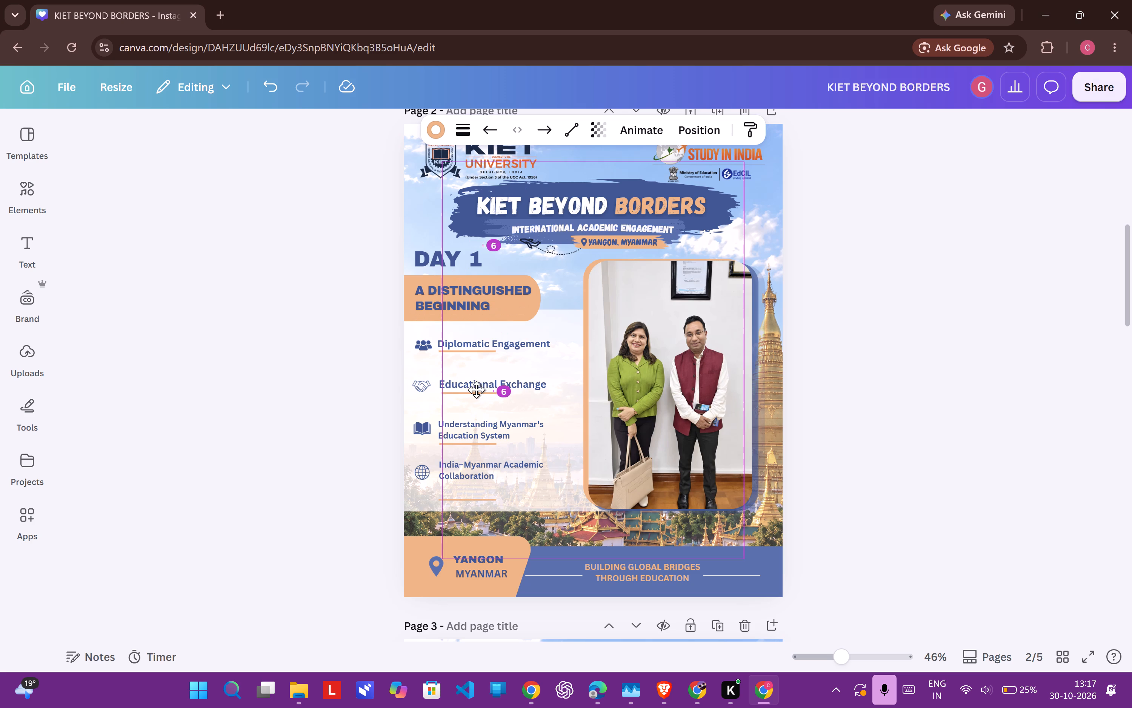
{"action": "left_click_drag", "start_coordinate": [476, 389], "coordinate": [473, 388]}
{"action": "left_click", "coordinate": [838, 350]}
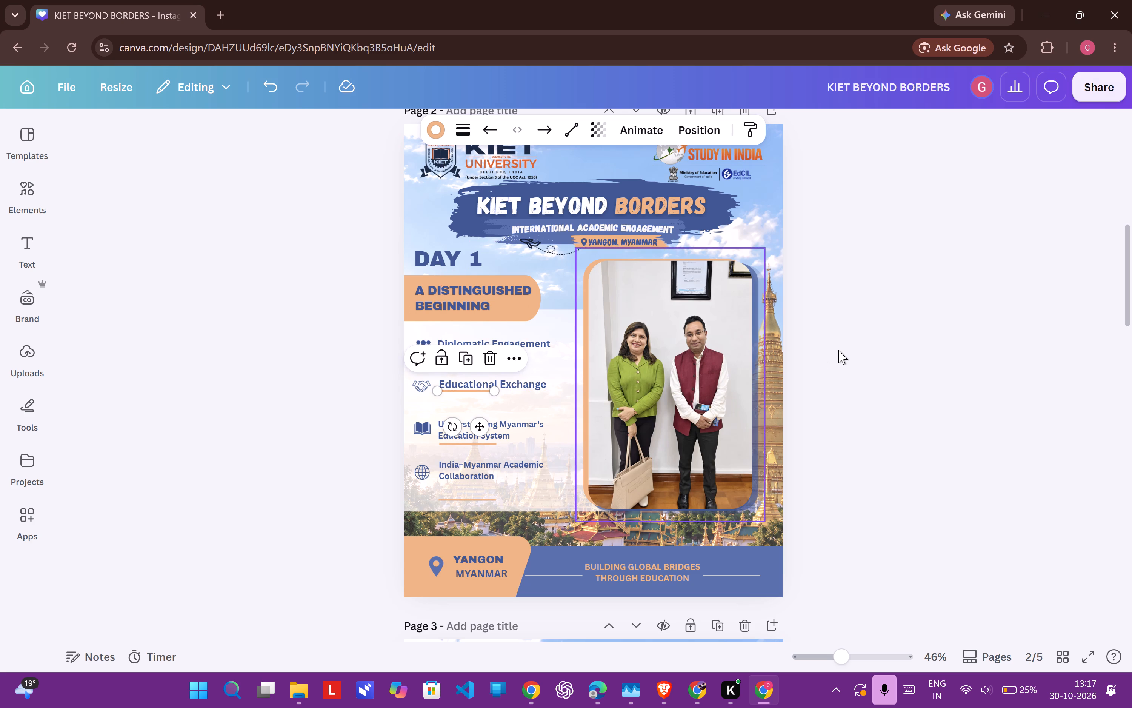
{"action": "left_click", "coordinate": [469, 392]}
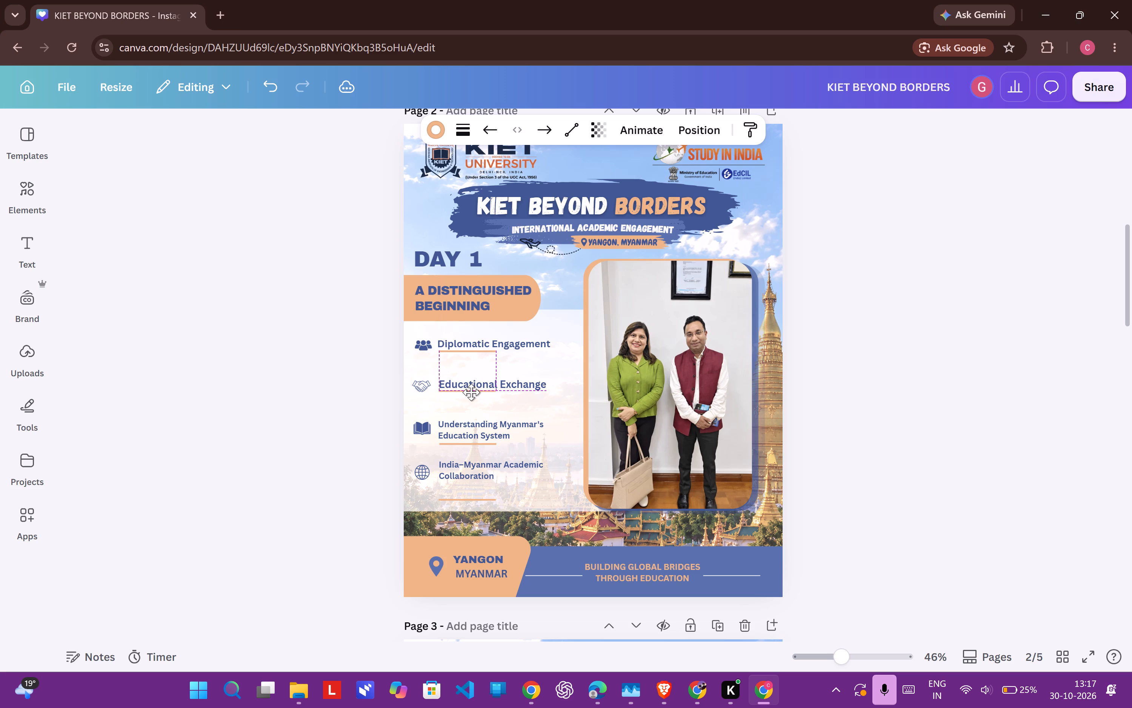
{"action": "left_click", "coordinate": [460, 442]}
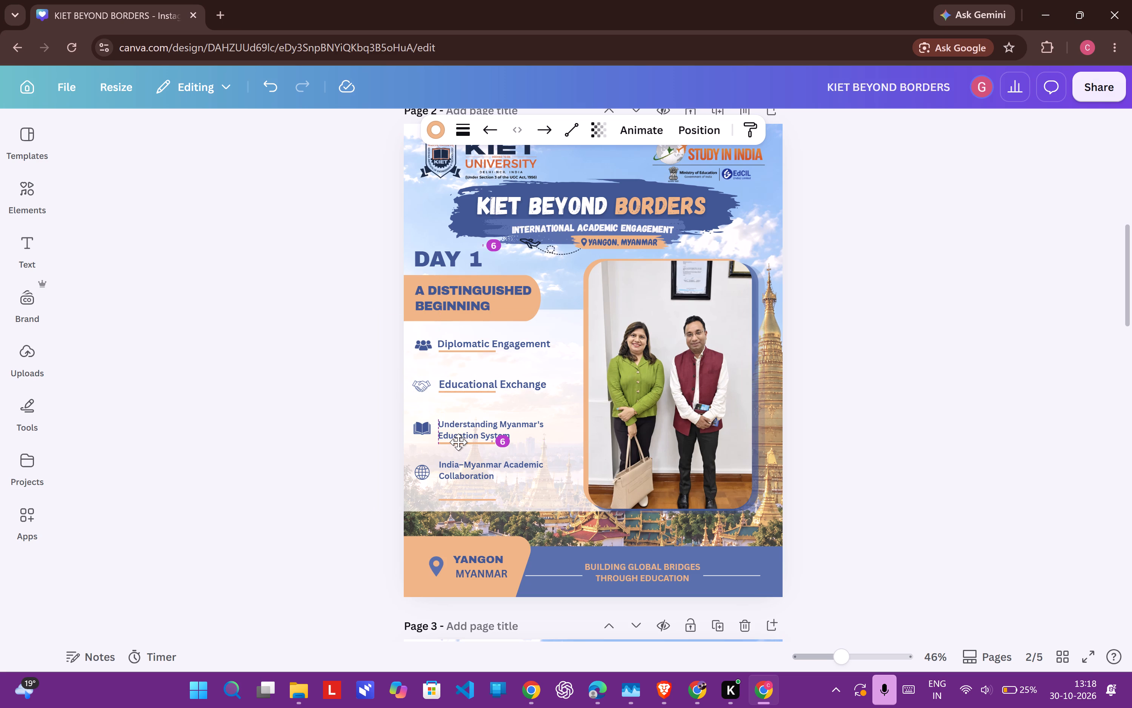
{"action": "left_click", "coordinate": [792, 416]}
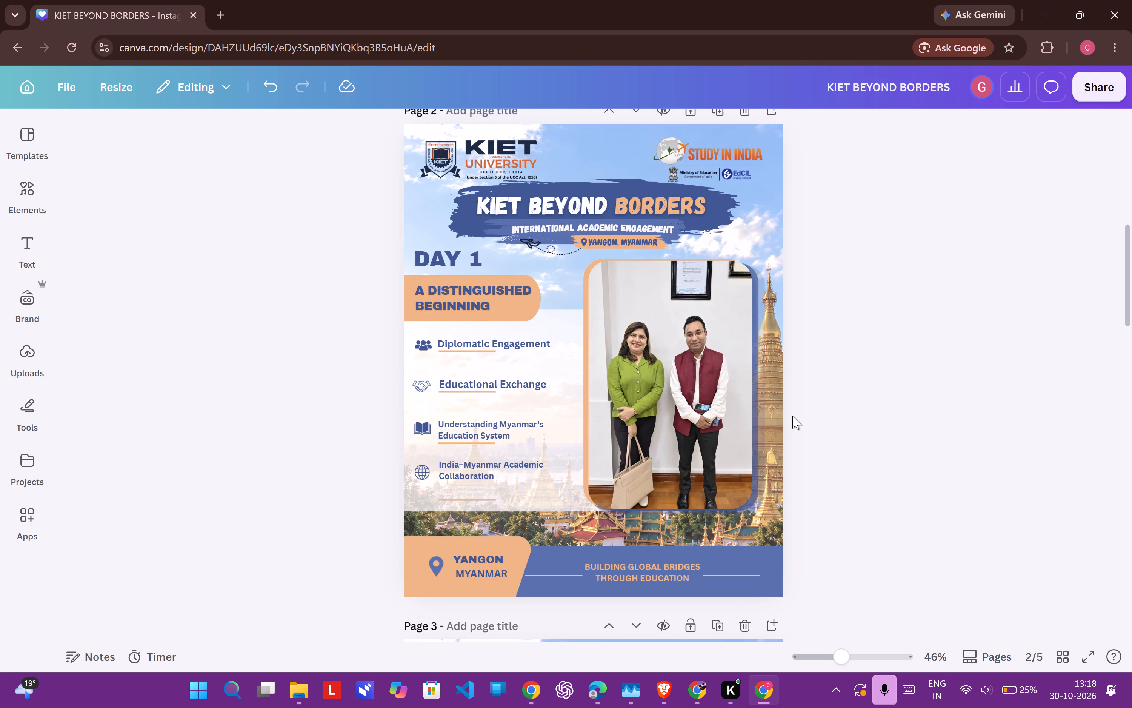
{"action": "left_click_drag", "start_coordinate": [475, 495], "coordinate": [475, 484]}
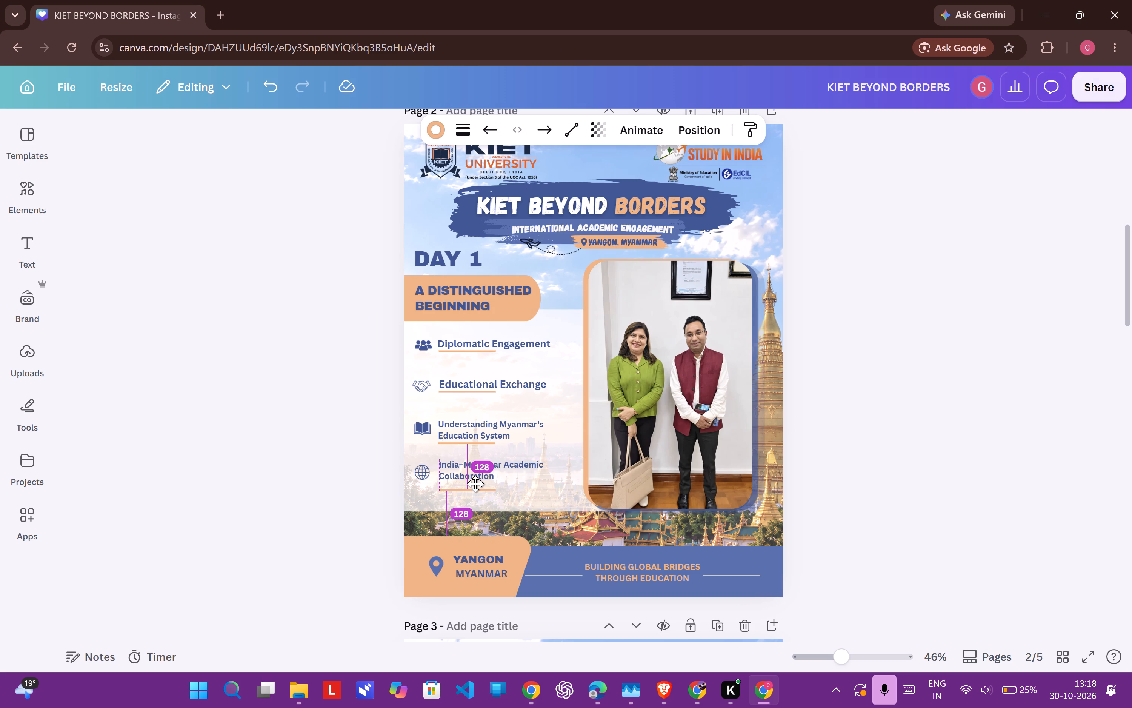
{"action": "left_click_drag", "start_coordinate": [475, 484], "coordinate": [473, 479]}
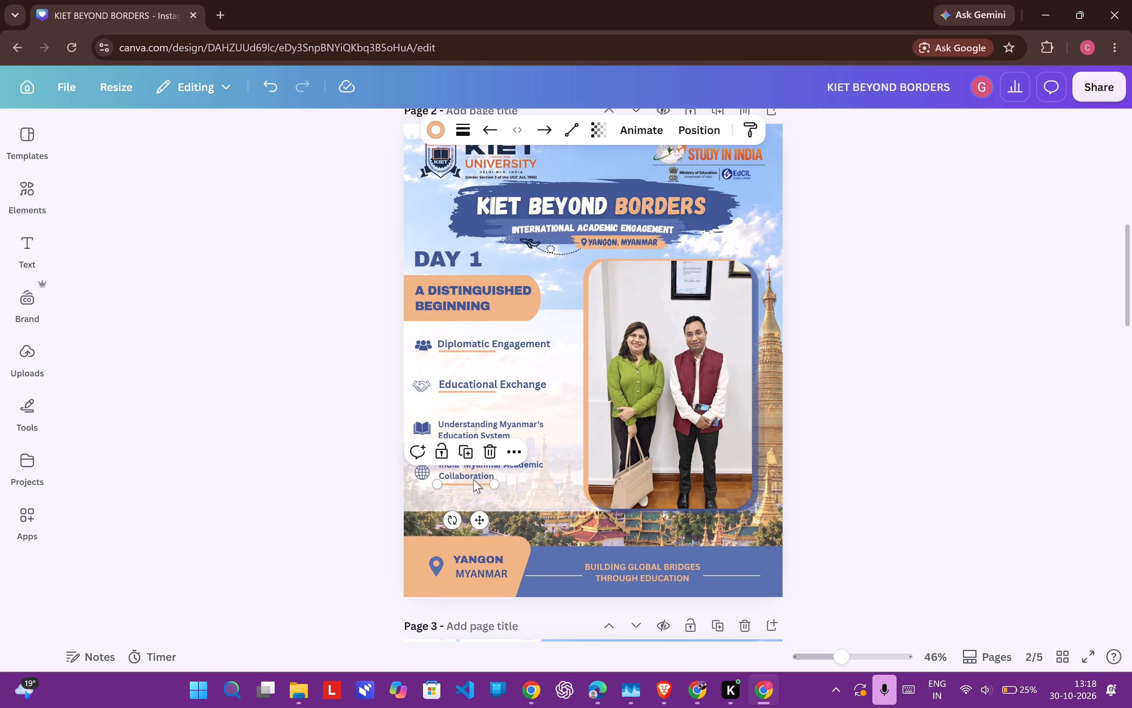
{"action": "left_click", "coordinate": [875, 425]}
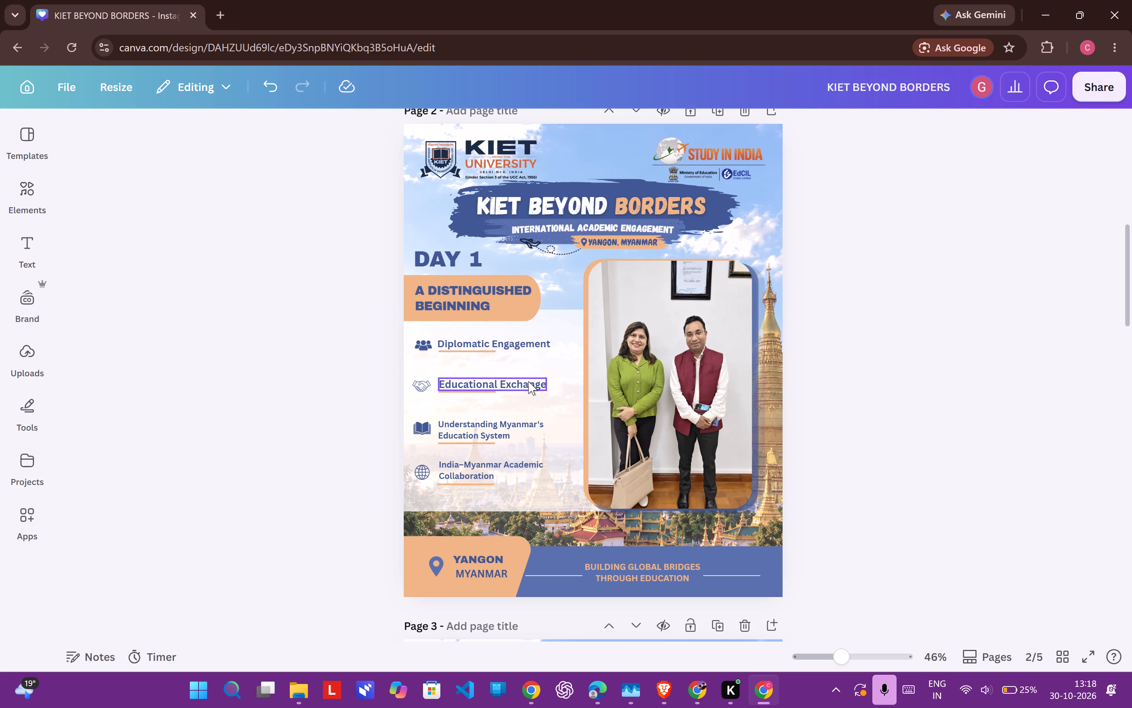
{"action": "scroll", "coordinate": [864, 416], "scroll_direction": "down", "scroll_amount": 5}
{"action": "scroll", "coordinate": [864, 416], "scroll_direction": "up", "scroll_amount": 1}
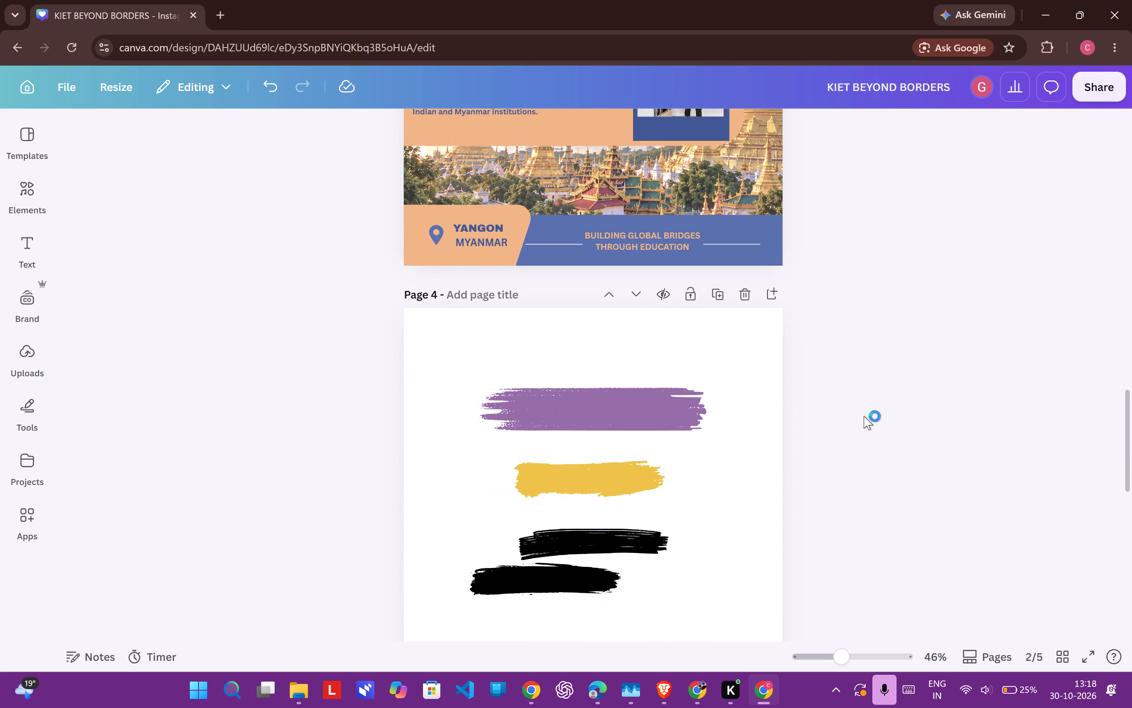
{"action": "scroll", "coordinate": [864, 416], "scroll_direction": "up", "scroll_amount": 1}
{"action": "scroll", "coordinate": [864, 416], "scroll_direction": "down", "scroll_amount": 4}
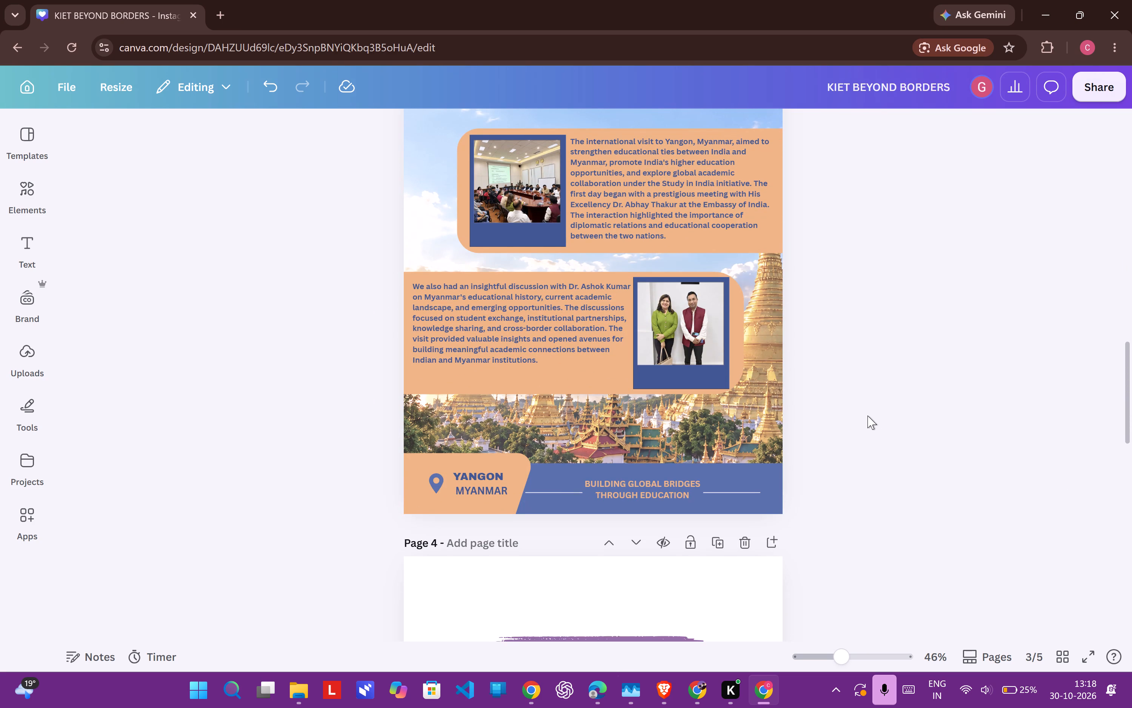